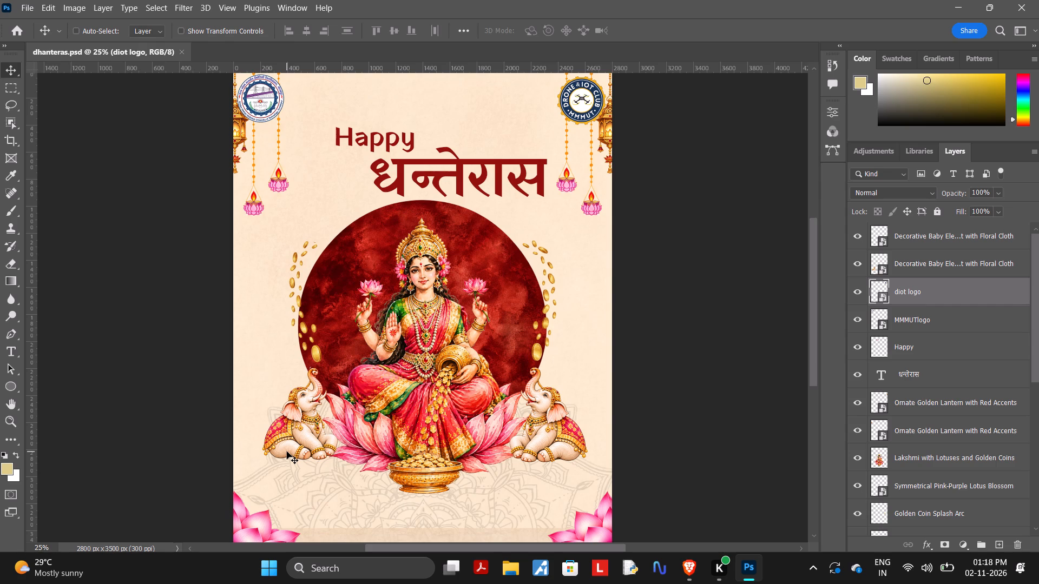
Add the text "drone and iot club" in Anton SC at the top of the poster, above Happy.
{"action": "left_click", "coordinate": [10, 352]}
{"action": "left_click", "coordinate": [325, 102]}
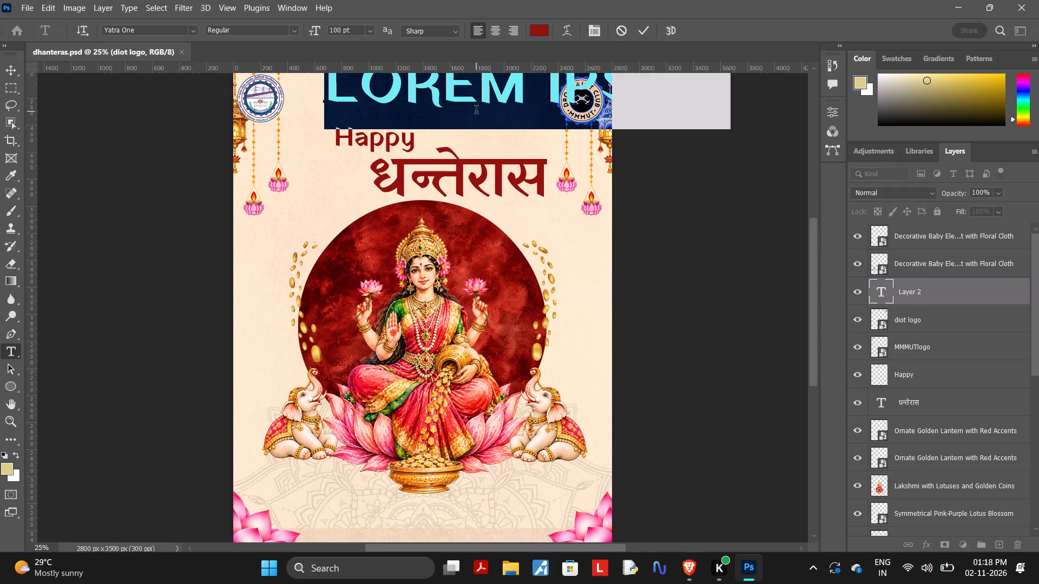
{"action": "left_click", "coordinate": [193, 30]}
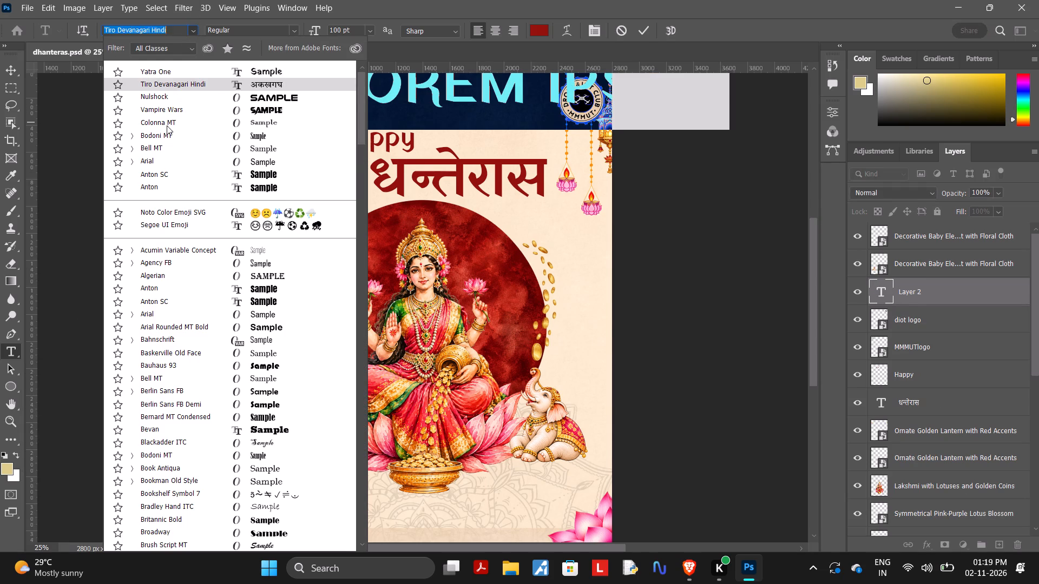
{"action": "left_click", "coordinate": [161, 172]}
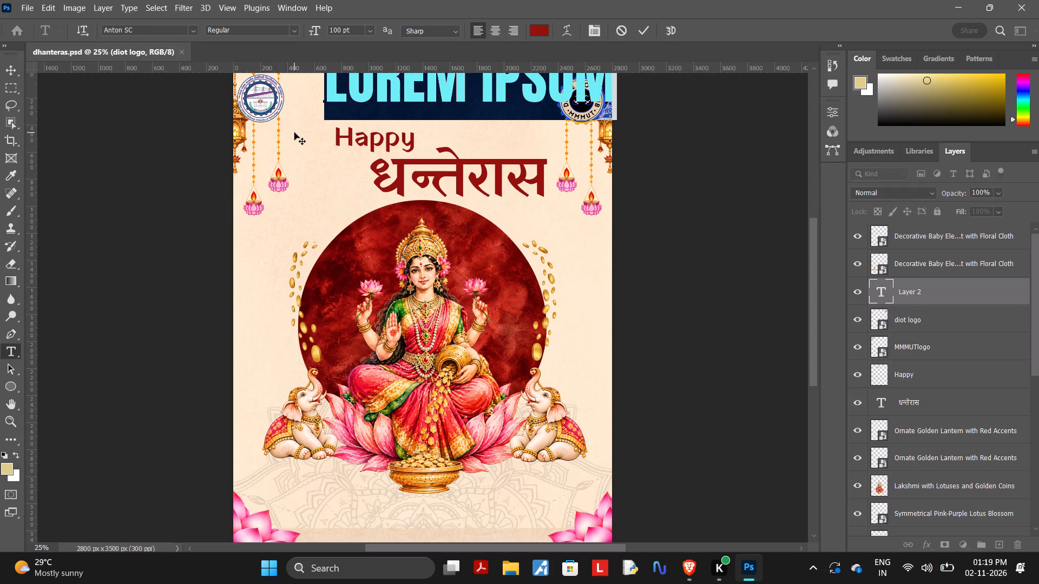
{"action": "key", "text": "BackSpace"}
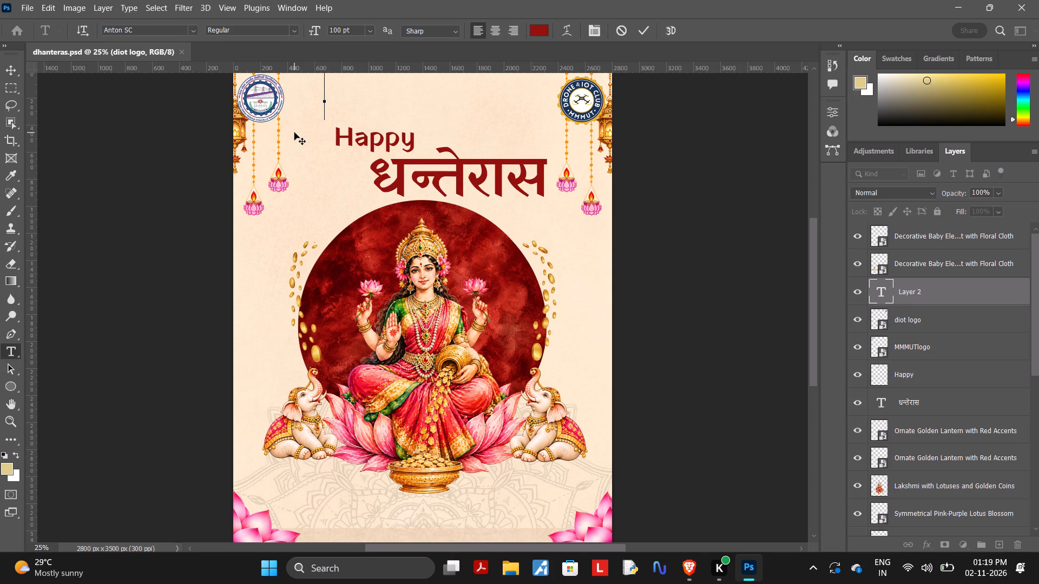
{"action": "type", "text": "dr"}
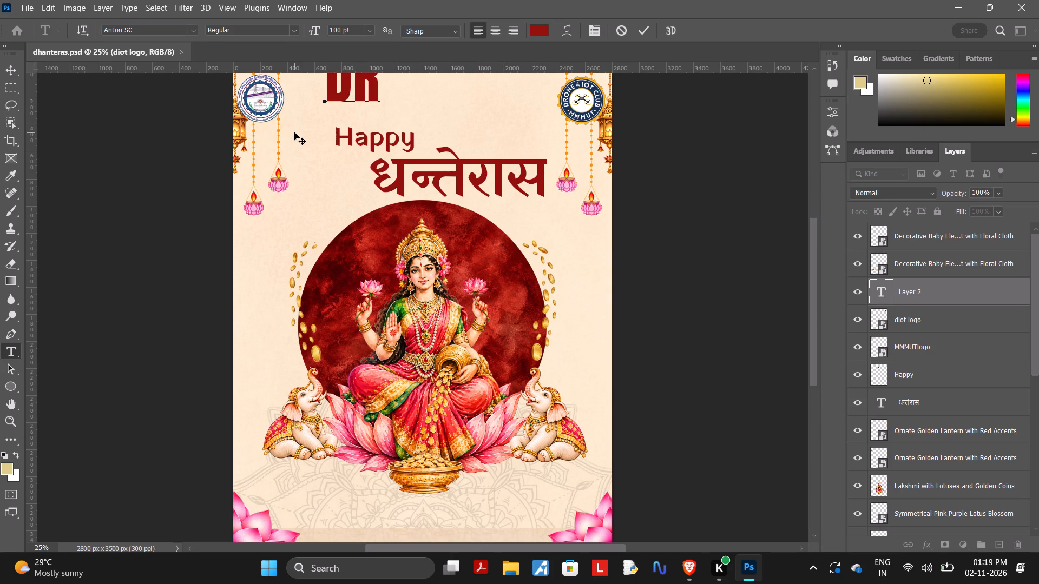
{"action": "type", "text": "one and iot"}
{"action": "key", "text": "space"}
{"action": "type", "text": "club"}
Set the whole club name to 48 pt and colour it dark grey #282828.
{"action": "key", "text": "ctrl+a"}
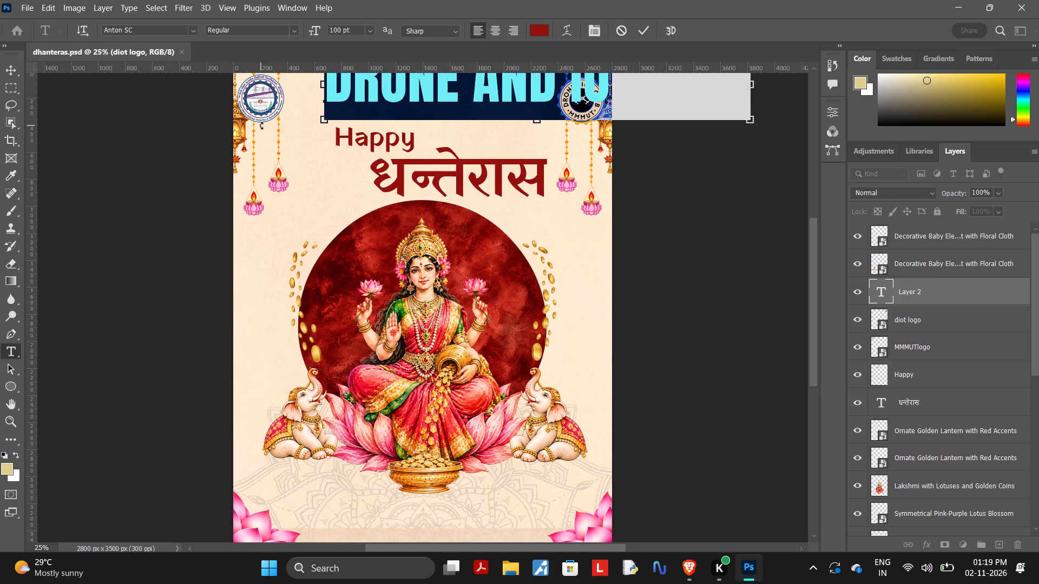
{"action": "left_click", "coordinate": [370, 29]}
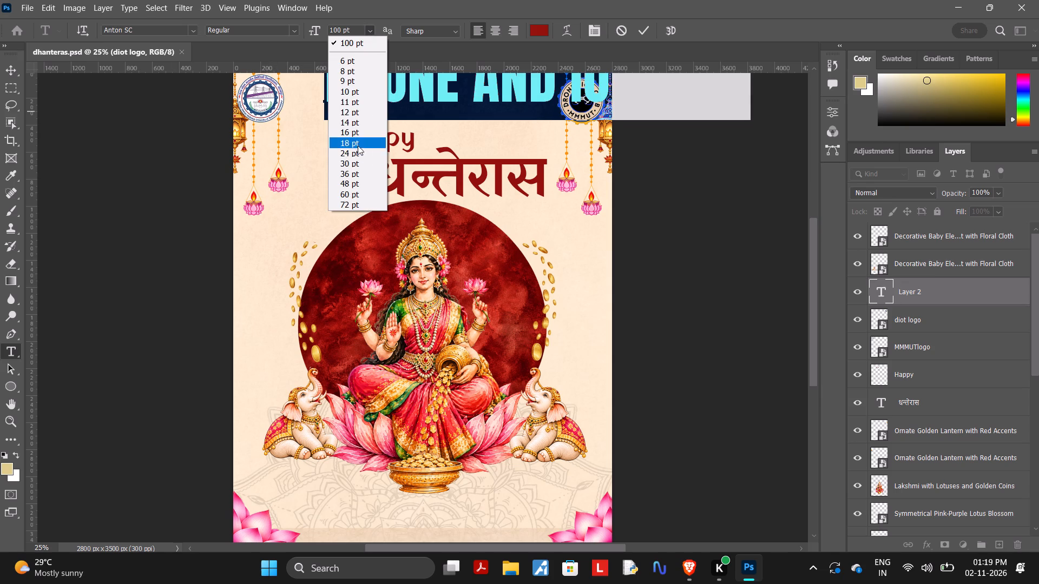
{"action": "left_click", "coordinate": [354, 181]}
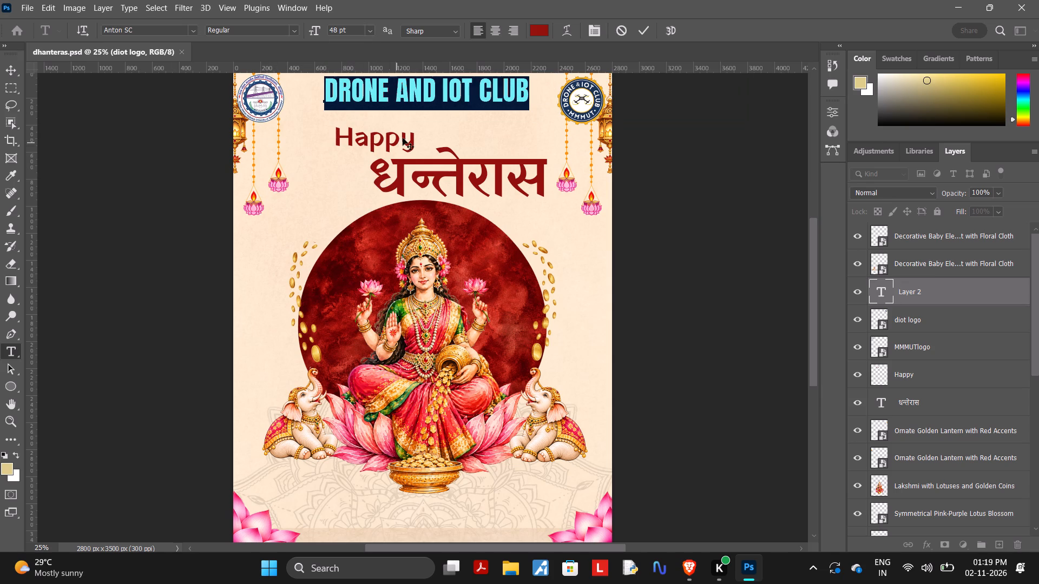
{"action": "left_click", "coordinate": [534, 30]}
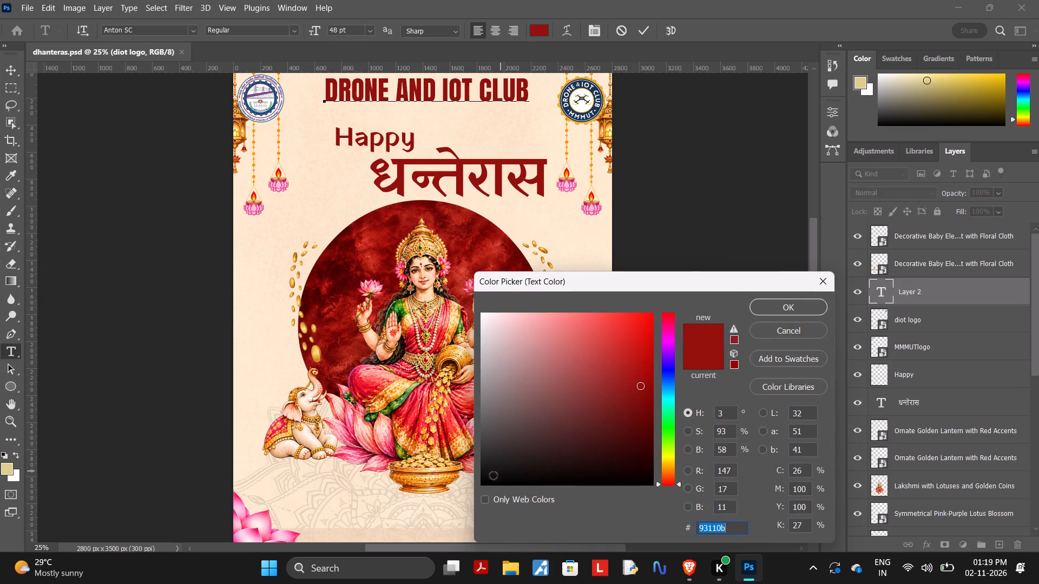
{"action": "left_click", "coordinate": [492, 476]}
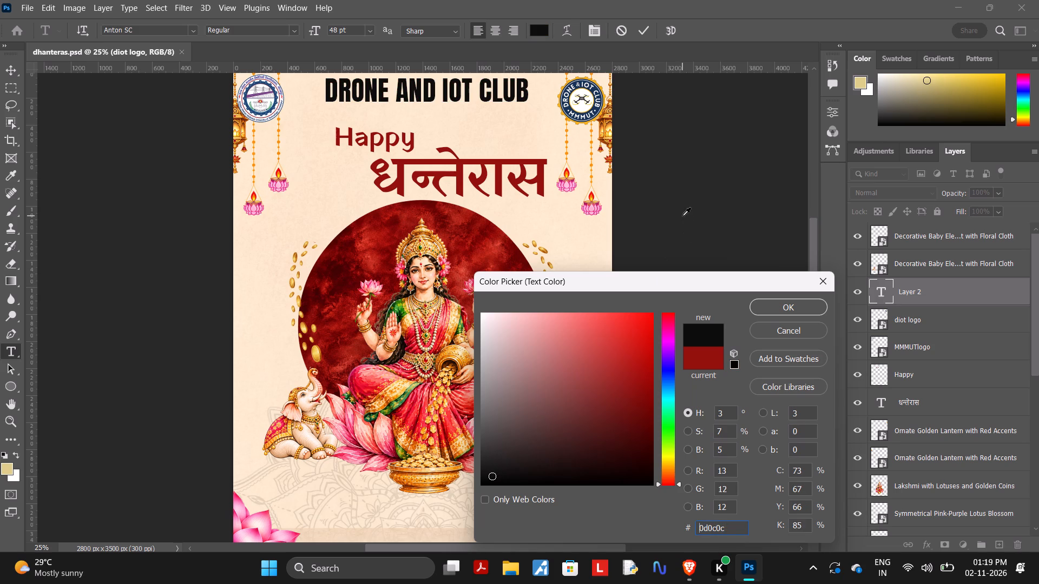
{"action": "left_click", "coordinate": [673, 215]}
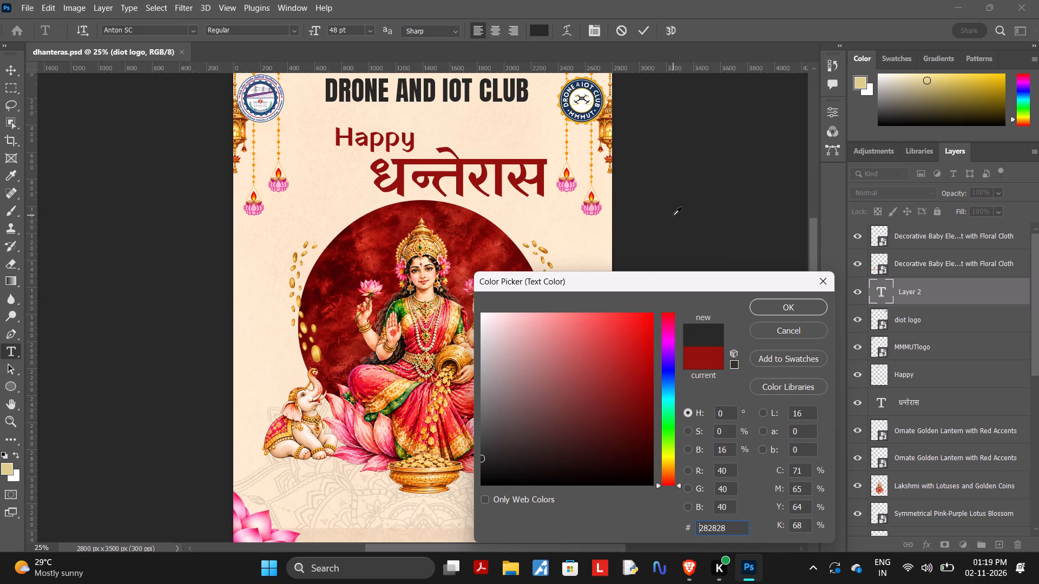
{"action": "left_click", "coordinate": [757, 309]}
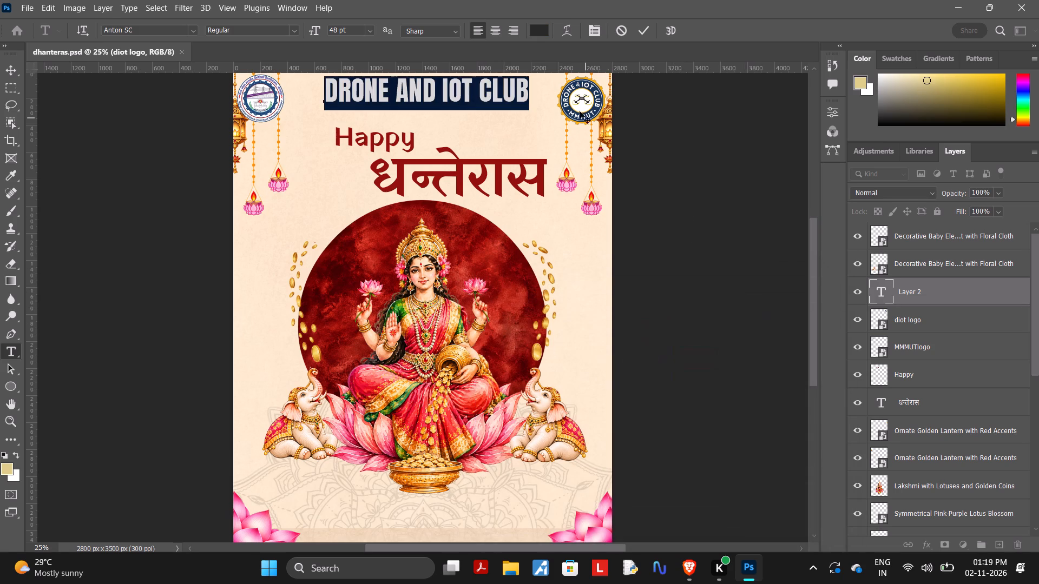
Nudge the club name slightly down and a touch left, keeping it between the two logos.
{"action": "key", "text": "Down"}
{"action": "key", "text": "Down"}
{"action": "key", "text": "Down"}
{"action": "key", "text": "Down"}
{"action": "key", "text": "Down"}
{"action": "key", "text": "Down"}
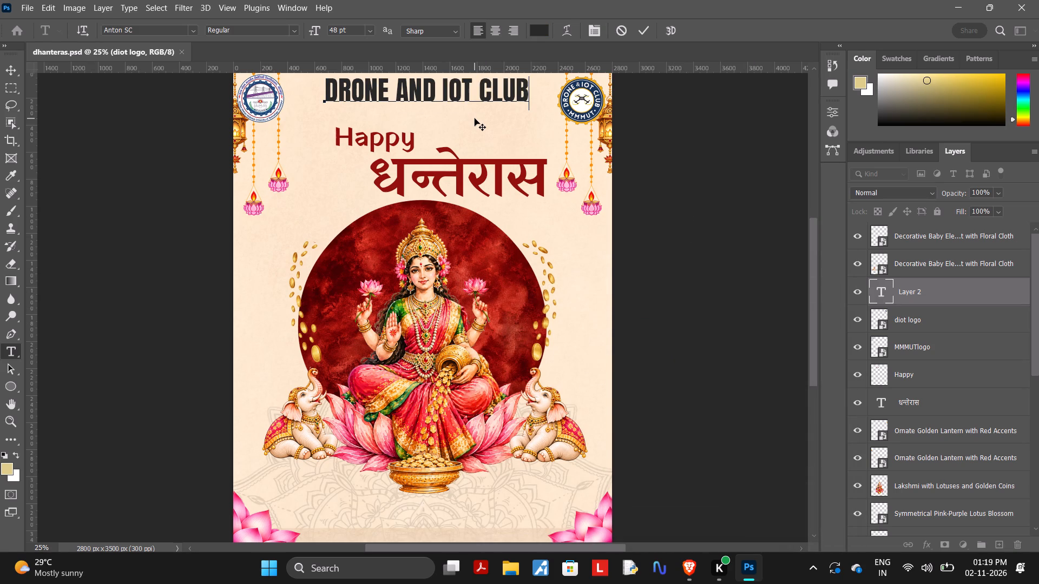
{"action": "left_click", "coordinate": [8, 67]}
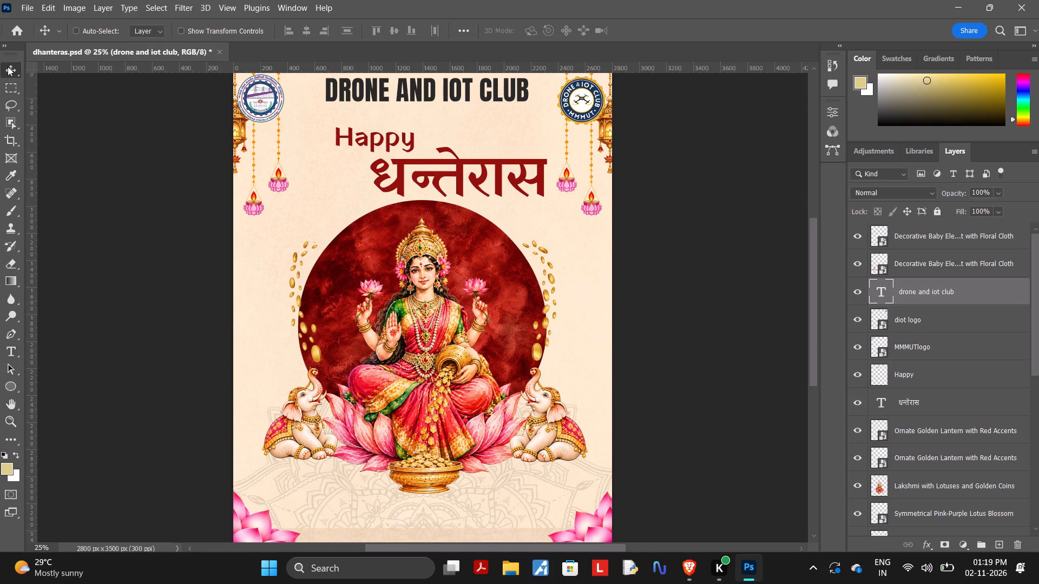
{"action": "key", "text": "Down"}
{"action": "key", "text": "Down"}
{"action": "key", "text": "Down"}
{"action": "key", "text": "Down"}
{"action": "key", "text": "Down"}
{"action": "key", "text": "Down"}
{"action": "key", "text": "Down"}
{"action": "key", "text": "Down"}
{"action": "key", "text": "Down"}
{"action": "key", "text": "Down"}
{"action": "key", "text": "Down"}
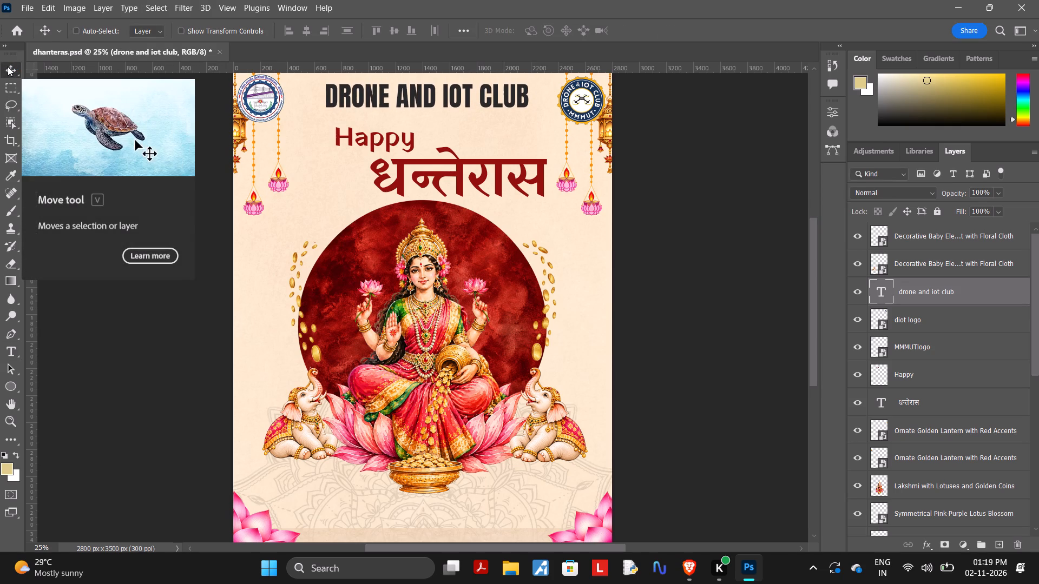
{"action": "key", "text": "Down"}
{"action": "key", "text": "Left"}
{"action": "key", "text": "Left"}
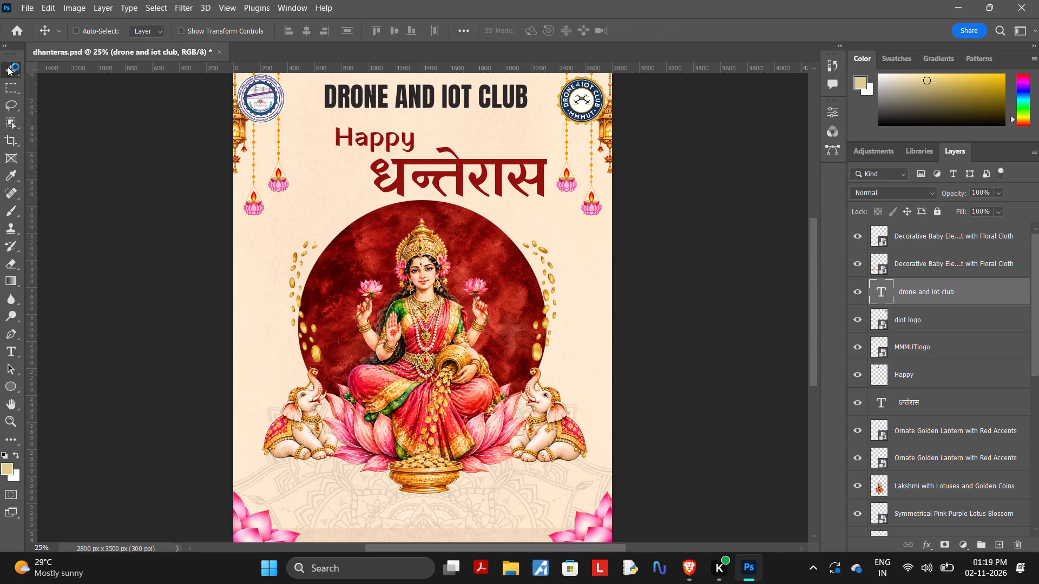
Change the font of the whole club name to Tiro Devanagari Hindi.
{"action": "double_click", "coordinate": [401, 94]}
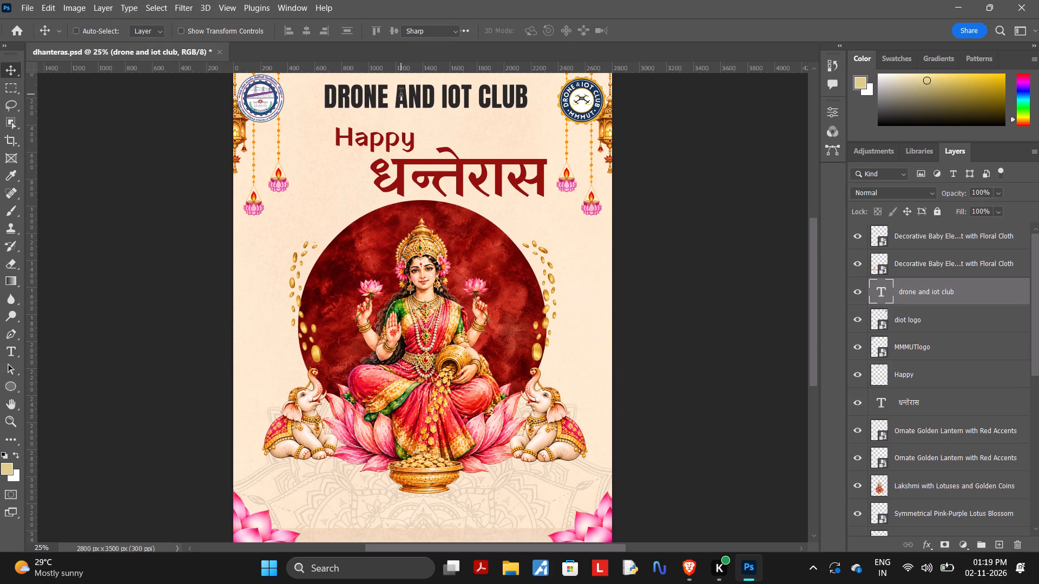
{"action": "double_click", "coordinate": [401, 94]}
{"action": "double_click", "coordinate": [401, 94]}
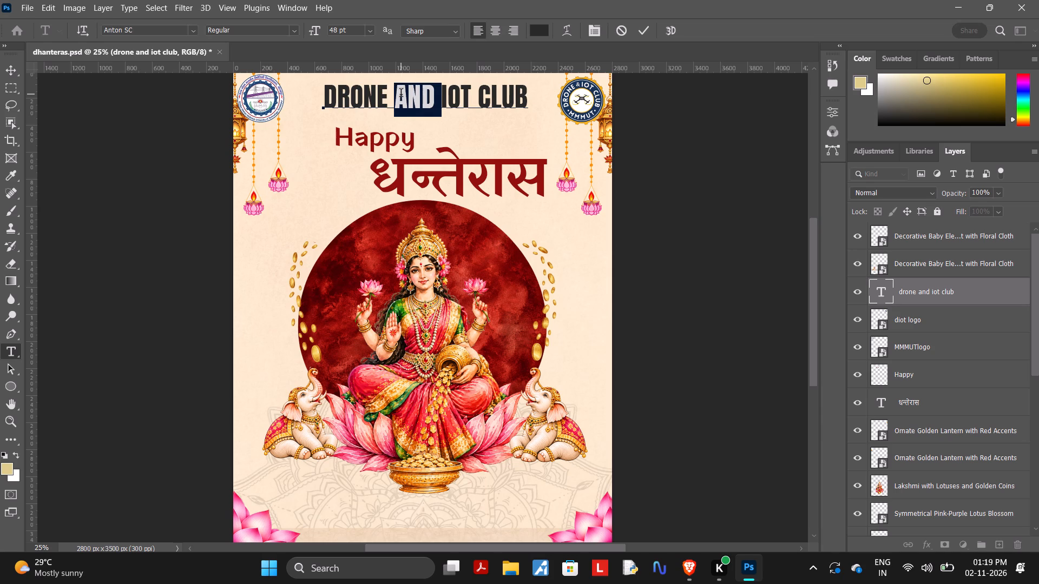
{"action": "key", "text": "ctrl+a"}
{"action": "left_click", "coordinate": [195, 31]}
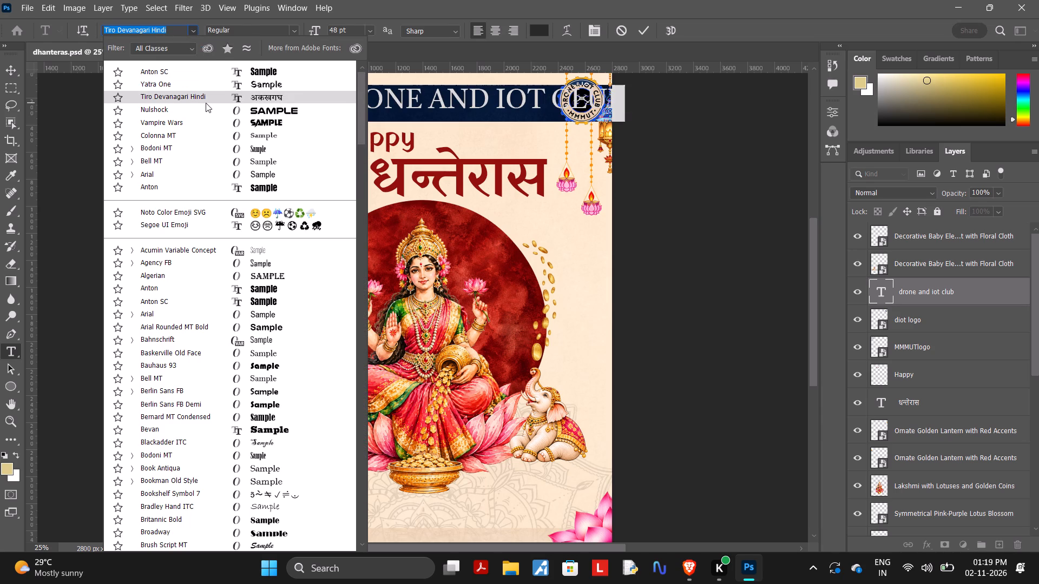
{"action": "left_click", "coordinate": [206, 103]}
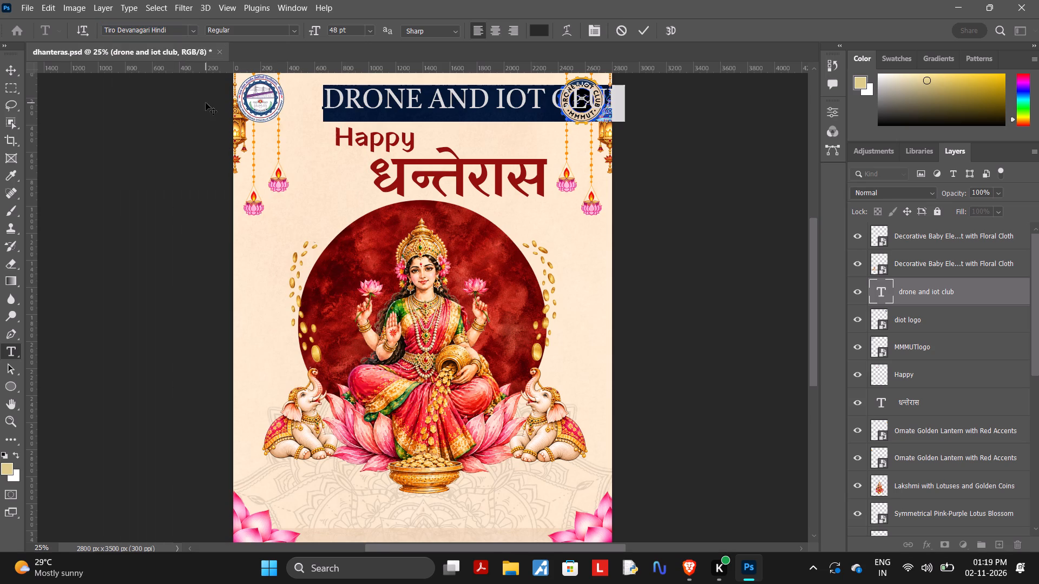
{"action": "key", "text": "Left"}
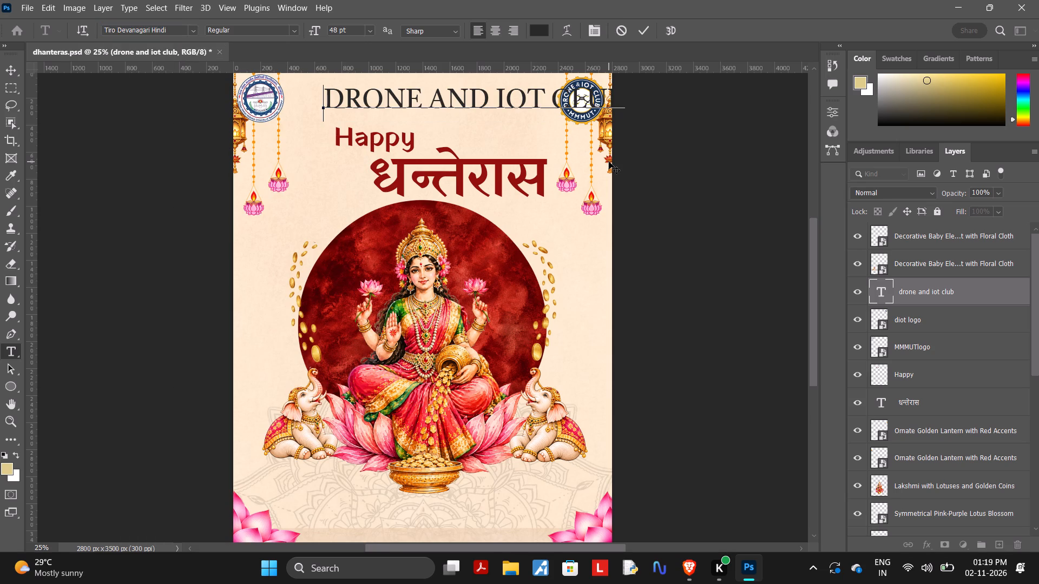
{"action": "key", "text": "BackSpace"}
Shift the club name left until it starts just beside the round MMMUT logo.
{"action": "left_click", "coordinate": [6, 70]}
{"action": "key", "text": "Left"}
{"action": "key", "text": "Left"}
{"action": "key", "text": "Left"}
{"action": "key", "text": "Left"}
{"action": "key", "text": "Left"}
{"action": "key", "text": "Left"}
{"action": "key", "text": "Left"}
{"action": "key", "text": "Left"}
{"action": "key", "text": "Left"}
{"action": "key", "text": "Left"}
{"action": "key", "text": "Left"}
{"action": "key", "text": "Left"}
{"action": "key", "text": "Left"}
{"action": "key", "text": "Left"}
{"action": "key", "text": "Left"}
{"action": "key", "text": "Left"}
{"action": "key", "text": "Left"}
{"action": "key", "text": "Left"}
{"action": "key", "text": "Left"}
{"action": "key", "text": "Left"}
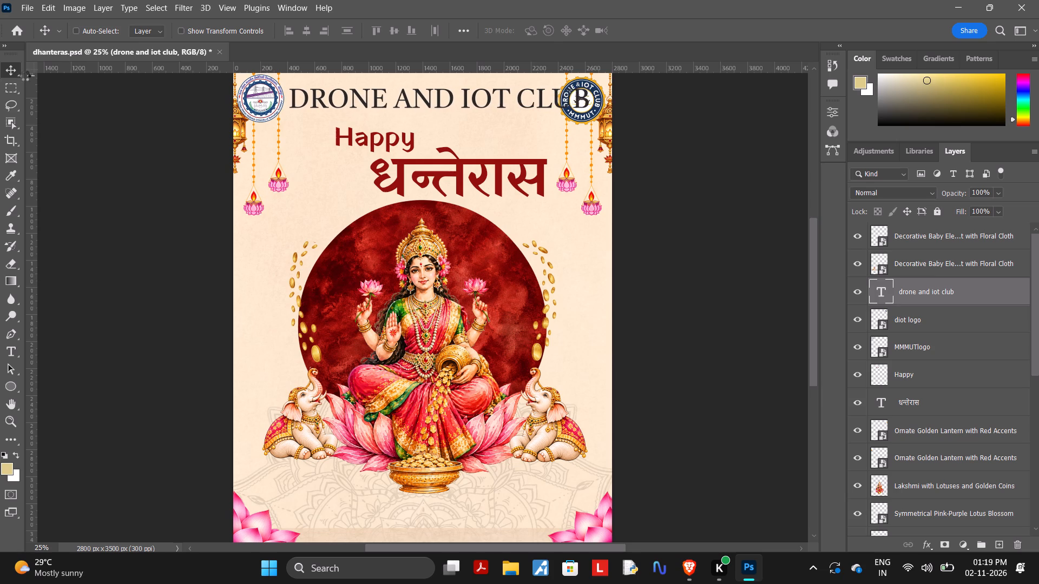
{"action": "key", "text": "Left"}
Reduce the club name's text size to 36 pt.
{"action": "double_click", "coordinate": [359, 93]}
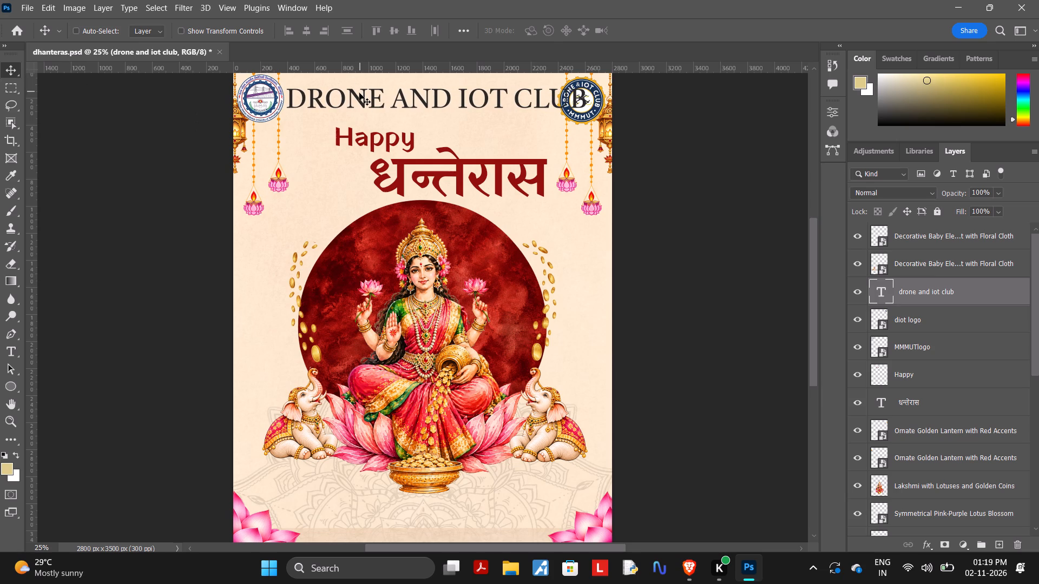
{"action": "left_click", "coordinate": [366, 29]}
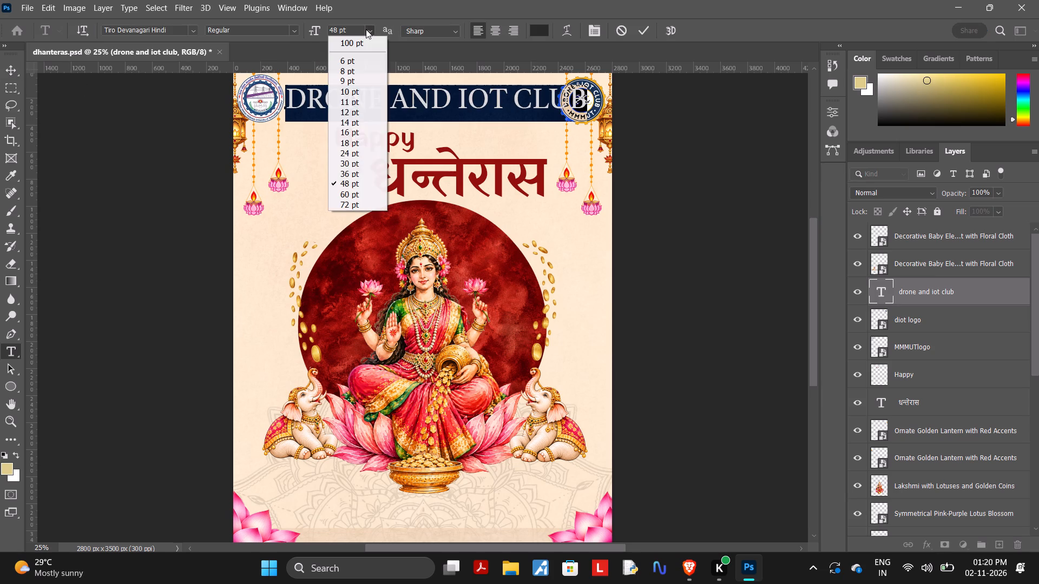
{"action": "left_click", "coordinate": [343, 170]}
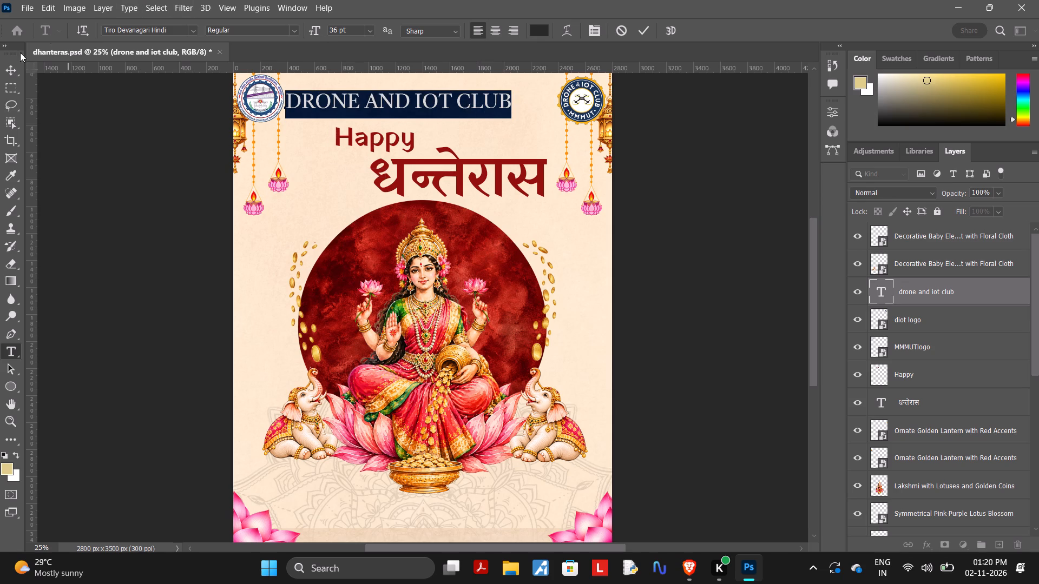
Move the club name right and slightly up so it sits horizontally centred between the two logos.
{"action": "left_click", "coordinate": [10, 67]}
{"action": "key", "text": "Right"}
{"action": "key", "text": "Right"}
{"action": "key", "text": "Right"}
{"action": "key", "text": "Right"}
{"action": "key", "text": "Right"}
{"action": "key", "text": "Right"}
{"action": "key", "text": "Right"}
{"action": "key", "text": "Right"}
{"action": "key", "text": "Right"}
{"action": "key", "text": "Right"}
{"action": "key", "text": "Right"}
{"action": "key", "text": "Right"}
{"action": "key", "text": "Right"}
{"action": "key", "text": "Right"}
{"action": "key", "text": "Right"}
{"action": "key", "text": "Right"}
{"action": "key", "text": "Right"}
{"action": "key", "text": "Right"}
{"action": "key", "text": "Right"}
{"action": "key", "text": "Right"}
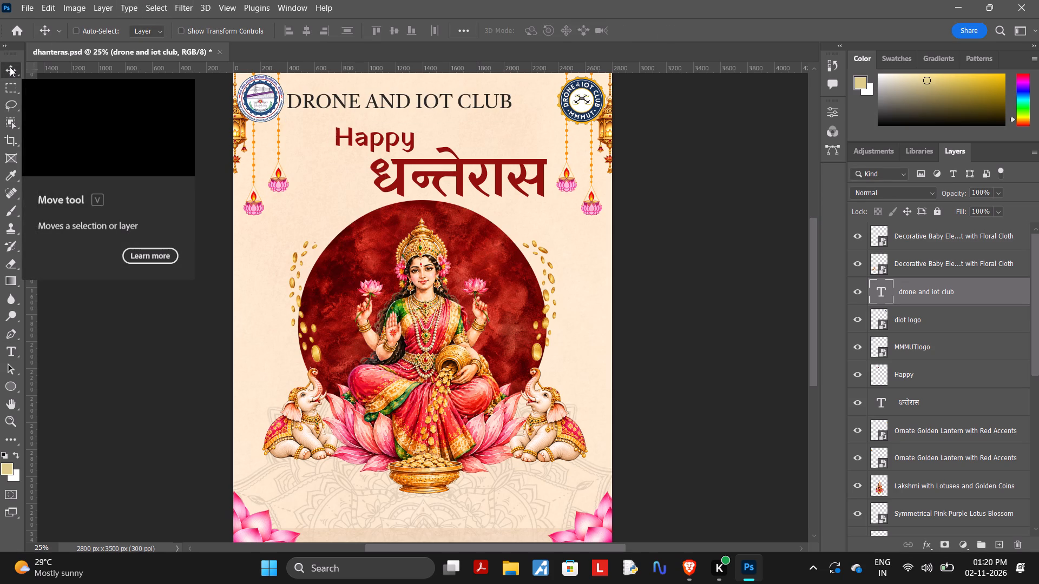
{"action": "key", "text": "Right"}
{"action": "key", "text": "Right"}
{"action": "key", "text": "Right"}
{"action": "key", "text": "Right"}
{"action": "key", "text": "Right"}
{"action": "key", "text": "Right"}
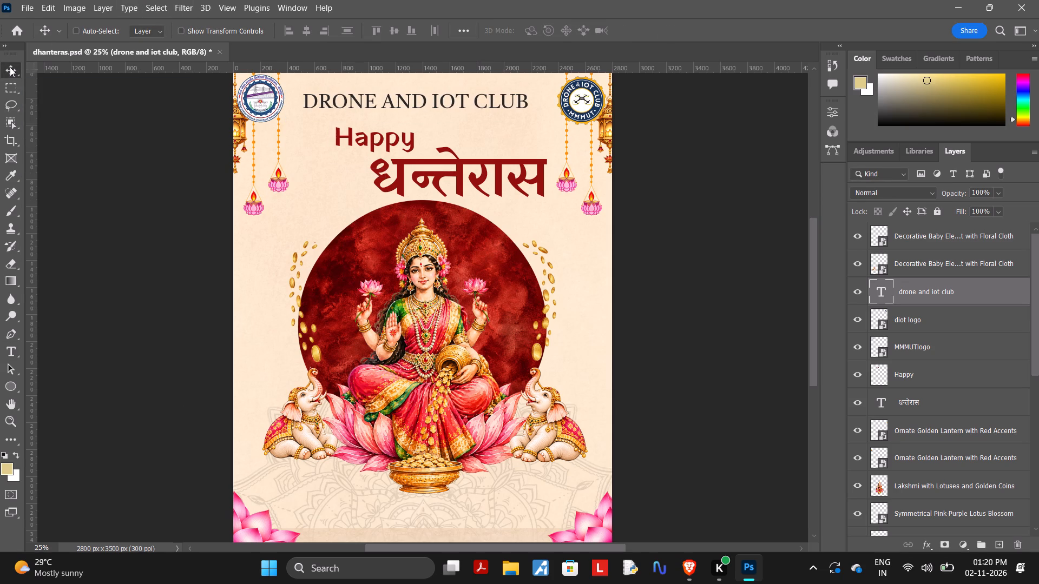
{"action": "key", "text": "Right"}
{"action": "key", "text": "Down"}
{"action": "key", "text": "Down"}
{"action": "key", "text": "Down"}
{"action": "key", "text": "Down"}
{"action": "key", "text": "Down"}
{"action": "key", "text": "Down"}
{"action": "key", "text": "Up"}
{"action": "key", "text": "Up"}
{"action": "key", "text": "Up"}
{"action": "key", "text": "Up"}
{"action": "key", "text": "Up"}
{"action": "key", "text": "Up"}
{"action": "key", "text": "Up"}
{"action": "key", "text": "Up"}
{"action": "key", "text": "Up"}
{"action": "key", "text": "Up"}
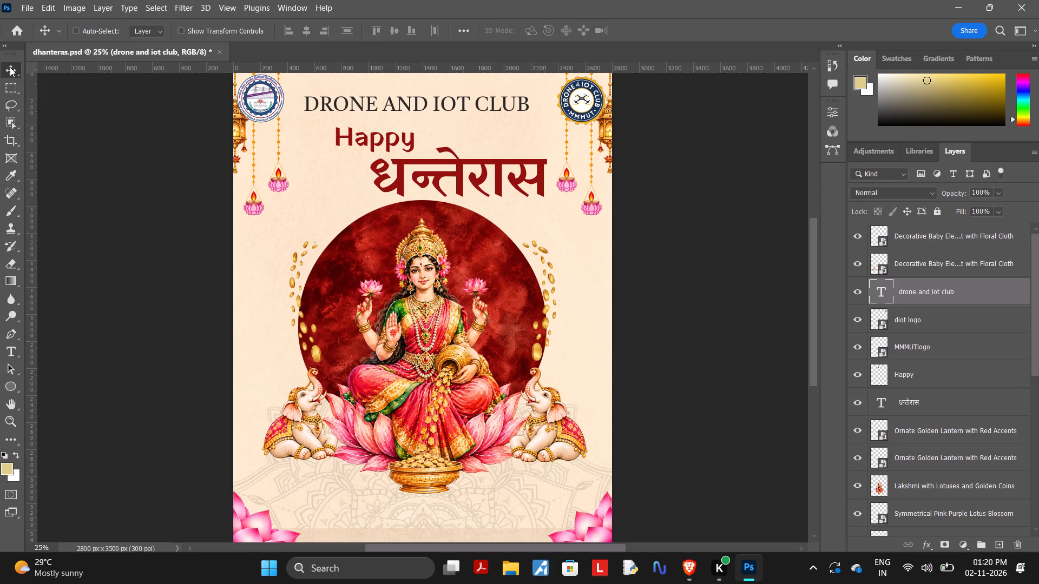
{"action": "key", "text": "Up"}
{"action": "key", "text": "Up"}
{"action": "key", "text": "Up"}
{"action": "key", "text": "Up"}
{"action": "key", "text": "Up"}
{"action": "key", "text": "Right"}
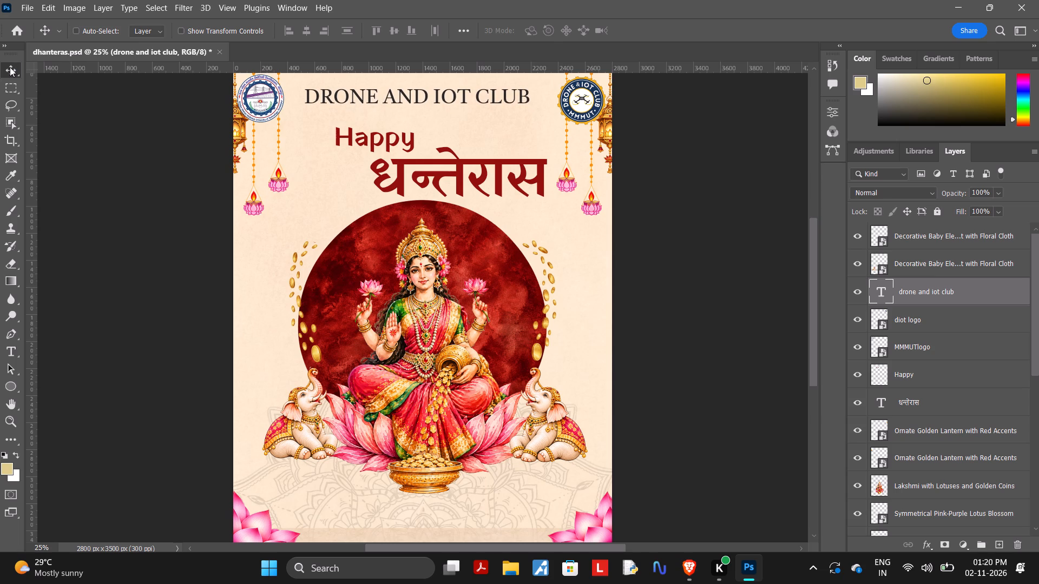
{"action": "key", "text": "Right"}
{"action": "key", "text": "Up"}
{"action": "key", "text": "Right"}
{"action": "key", "text": "Right"}
{"action": "key", "text": "Right"}
{"action": "key", "text": "Right"}
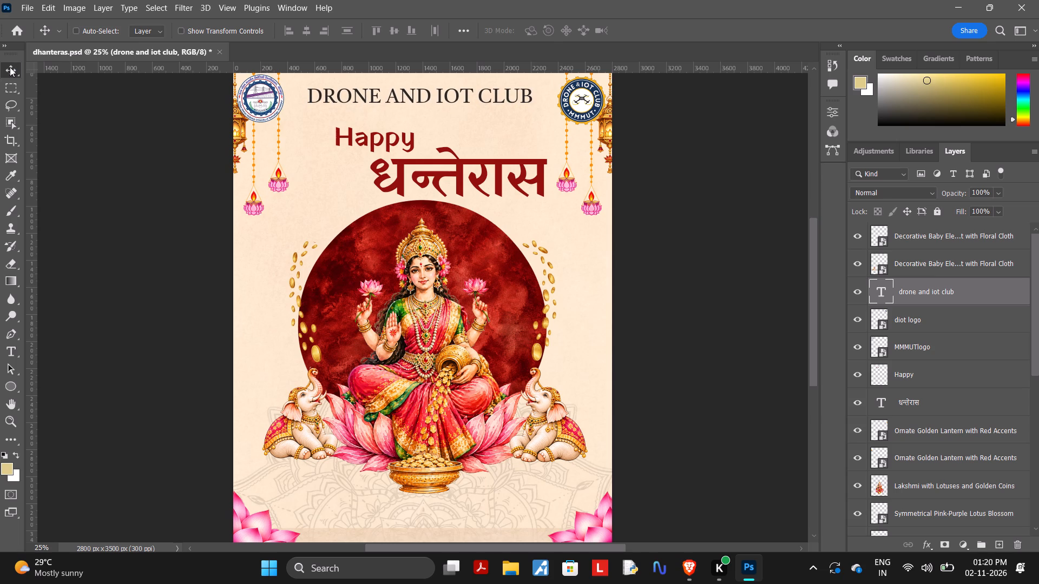
{"action": "key", "text": "Right"}
{"action": "left_click", "coordinate": [357, 90]}
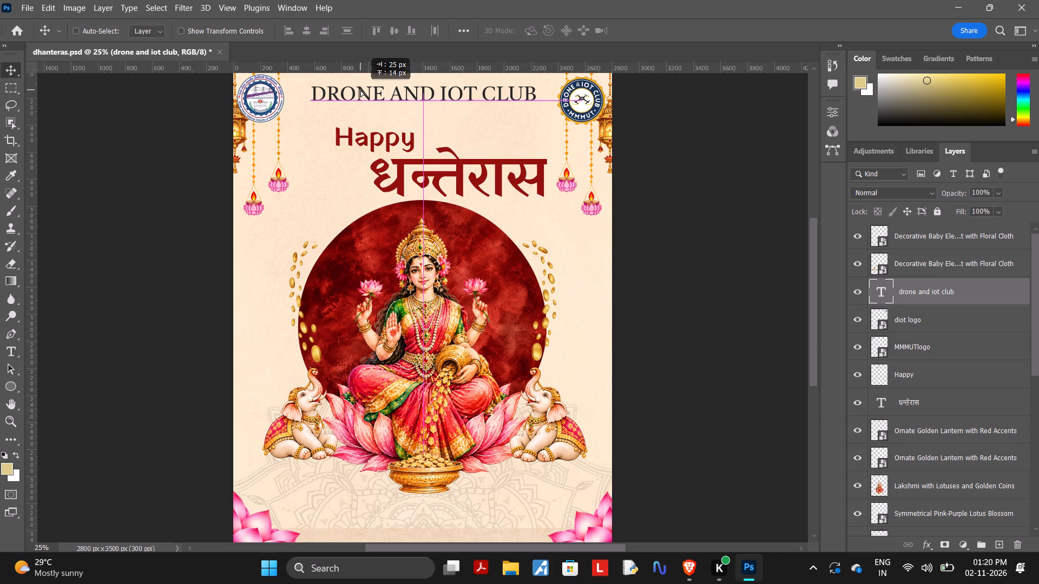
Select the whole club name text and examine its character, paragraph and type options.
{"action": "double_click", "coordinate": [368, 88]}
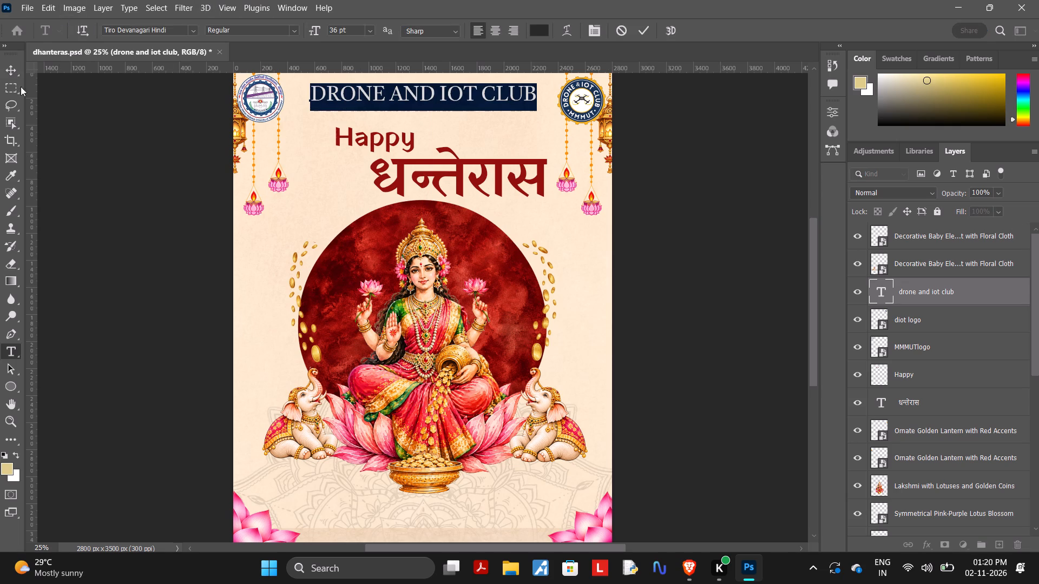
{"action": "left_click", "coordinate": [837, 111]}
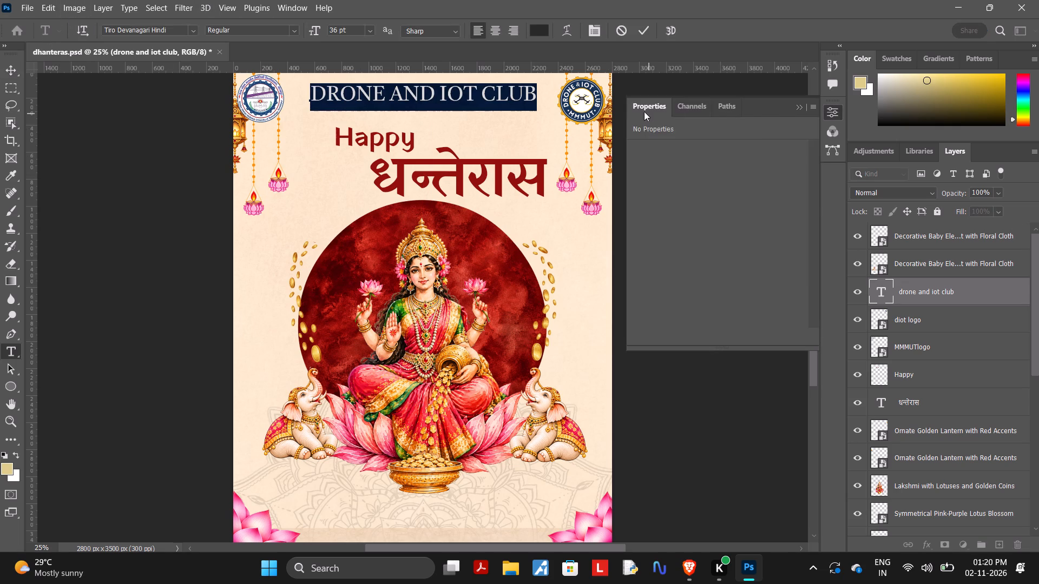
{"action": "scroll", "coordinate": [691, 204], "scroll_direction": "down", "scroll_amount": 1}
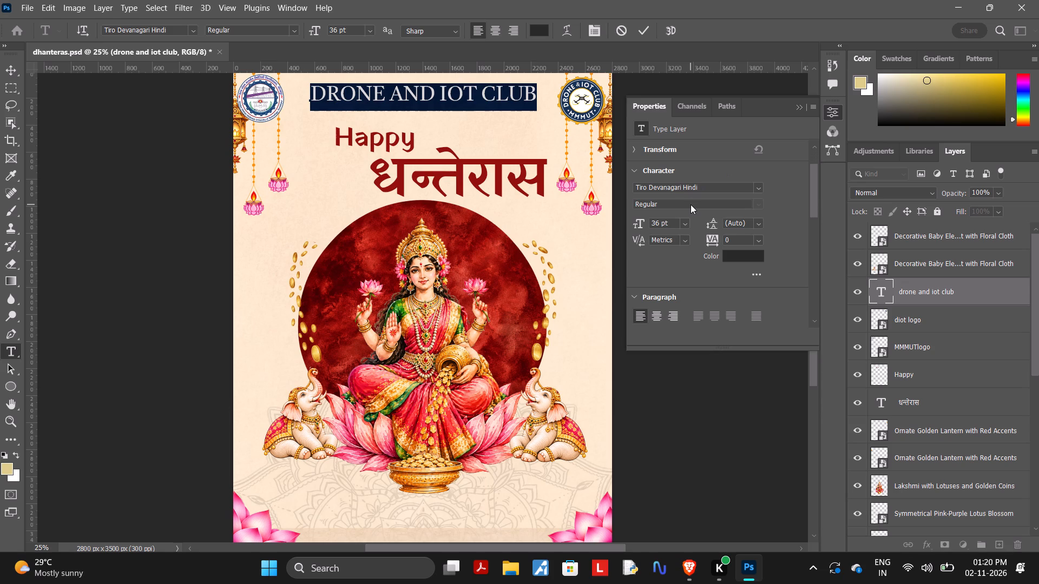
{"action": "scroll", "coordinate": [691, 204], "scroll_direction": "down", "scroll_amount": 1}
{"action": "scroll", "coordinate": [691, 204], "scroll_direction": "up", "scroll_amount": 2}
{"action": "left_click", "coordinate": [716, 204]}
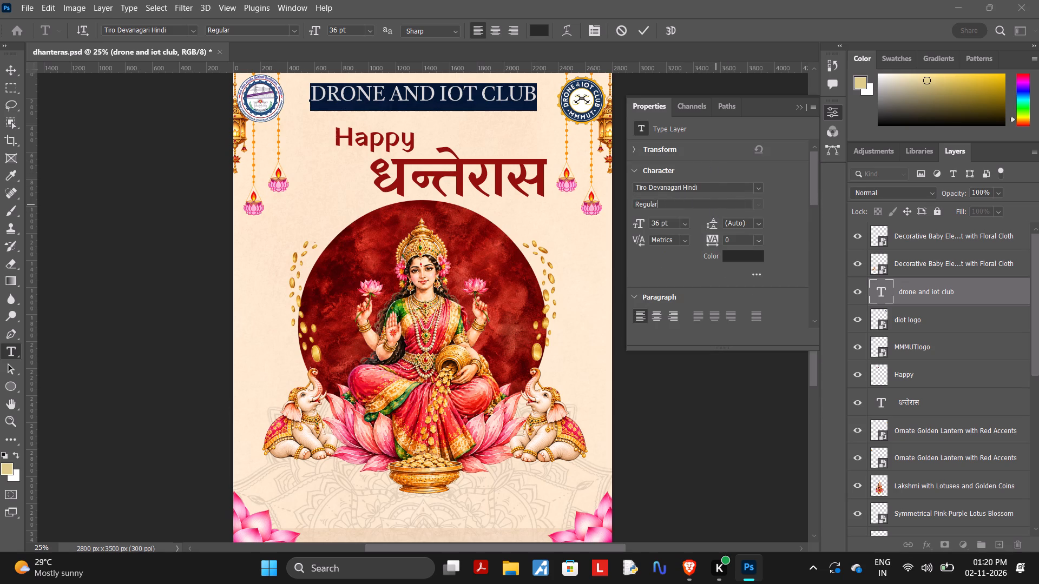
{"action": "scroll", "coordinate": [671, 261], "scroll_direction": "down", "scroll_amount": 6}
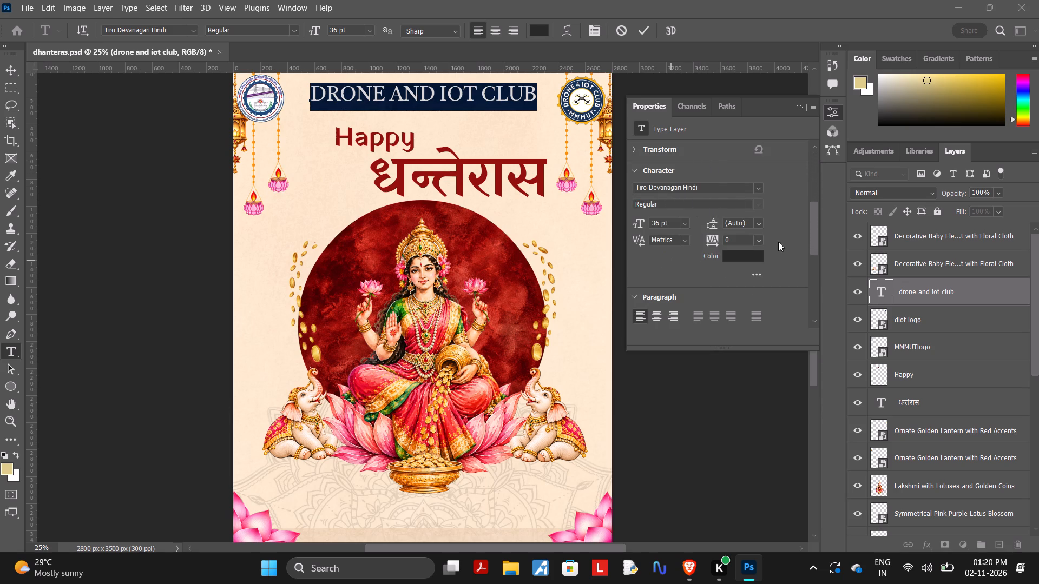
{"action": "scroll", "coordinate": [803, 240], "scroll_direction": "down", "scroll_amount": 10}
{"action": "left_click_drag", "start_coordinate": [808, 242], "coordinate": [764, 321]}
{"action": "scroll", "coordinate": [764, 321], "scroll_direction": "down", "scroll_amount": 1}
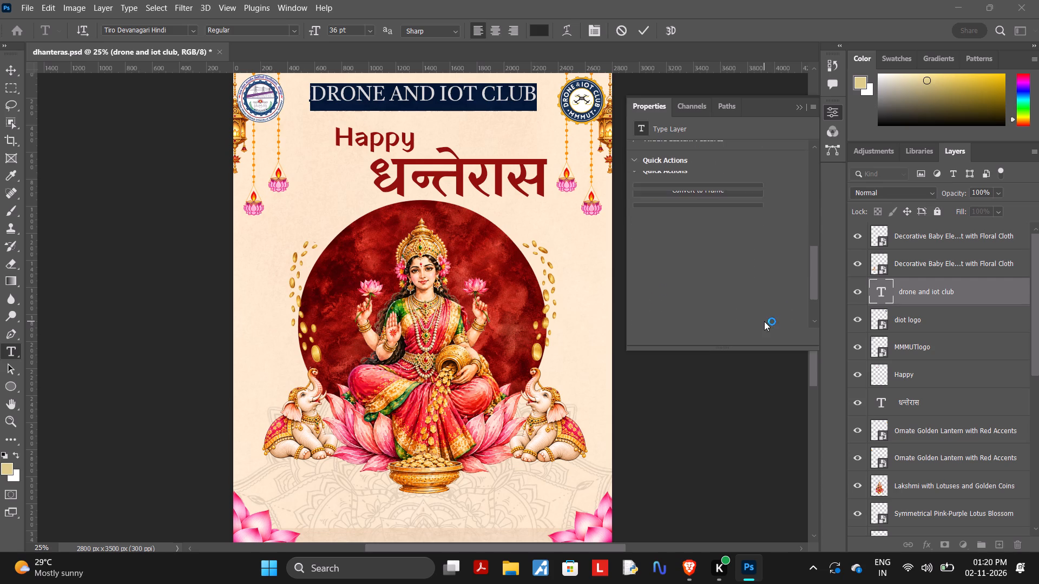
{"action": "scroll", "coordinate": [764, 321], "scroll_direction": "up", "scroll_amount": 2}
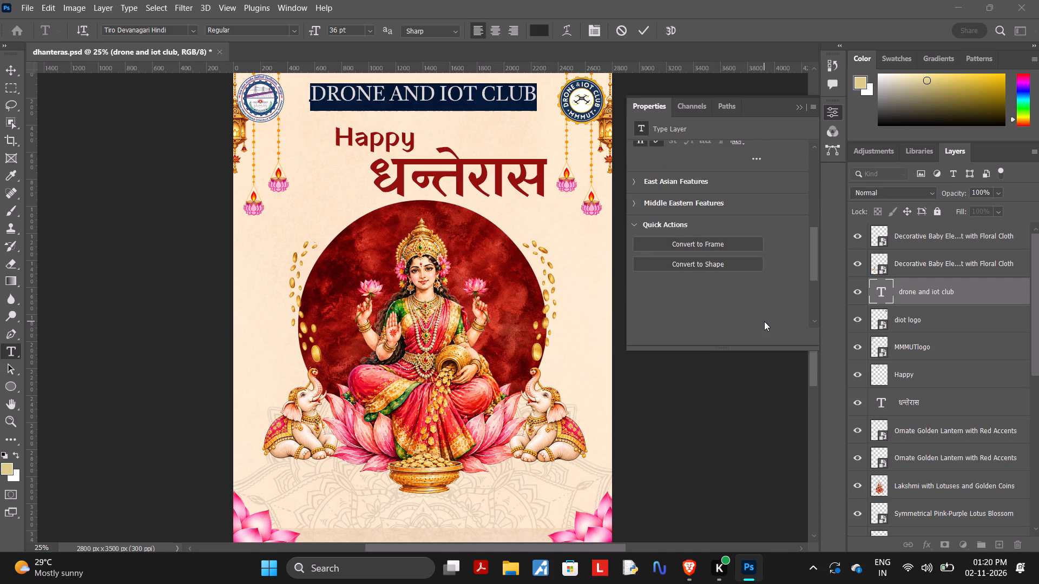
{"action": "scroll", "coordinate": [764, 321], "scroll_direction": "up", "scroll_amount": 3}
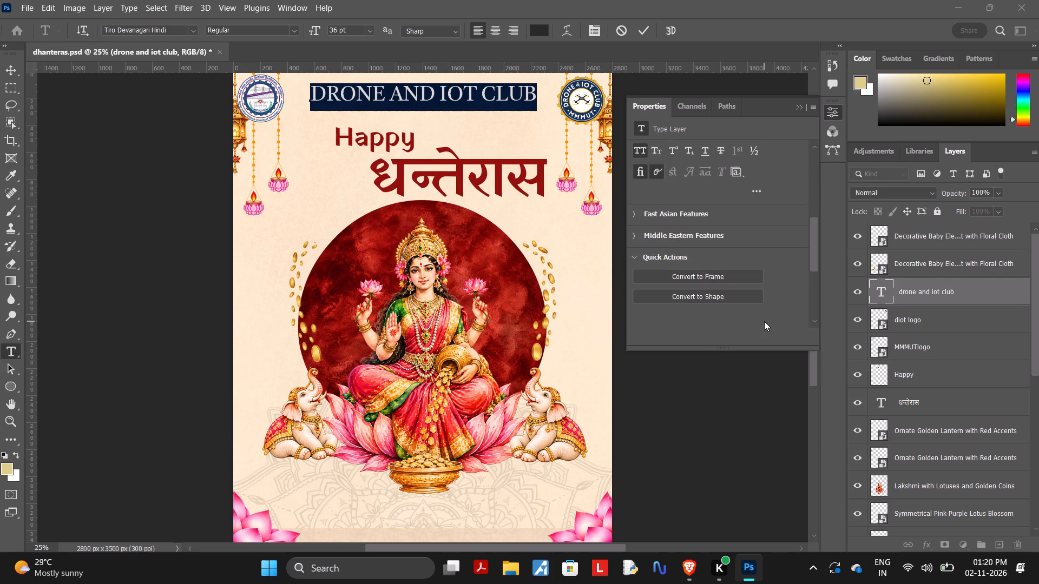
{"action": "scroll", "coordinate": [764, 321], "scroll_direction": "up", "scroll_amount": 1}
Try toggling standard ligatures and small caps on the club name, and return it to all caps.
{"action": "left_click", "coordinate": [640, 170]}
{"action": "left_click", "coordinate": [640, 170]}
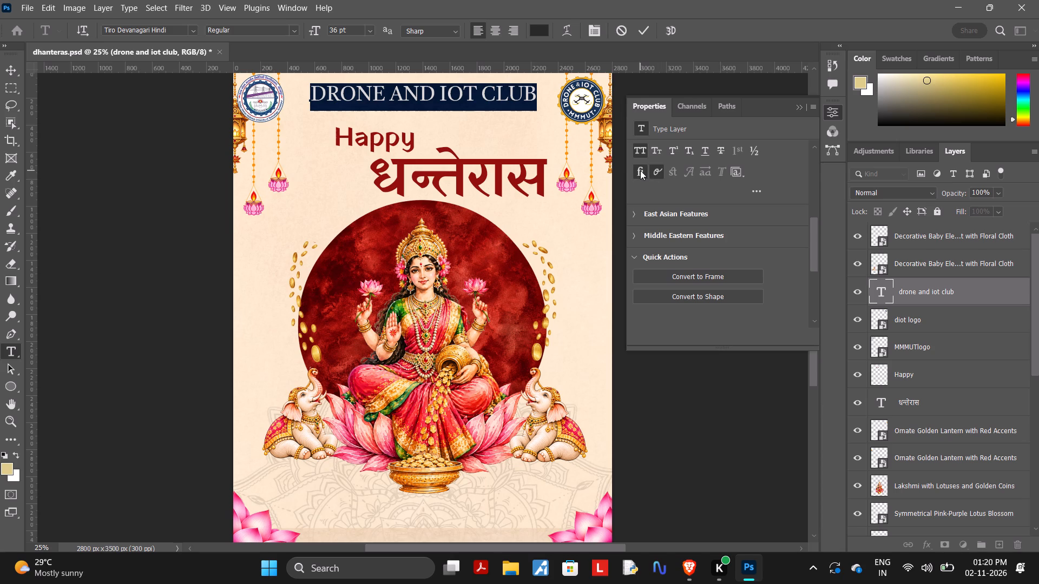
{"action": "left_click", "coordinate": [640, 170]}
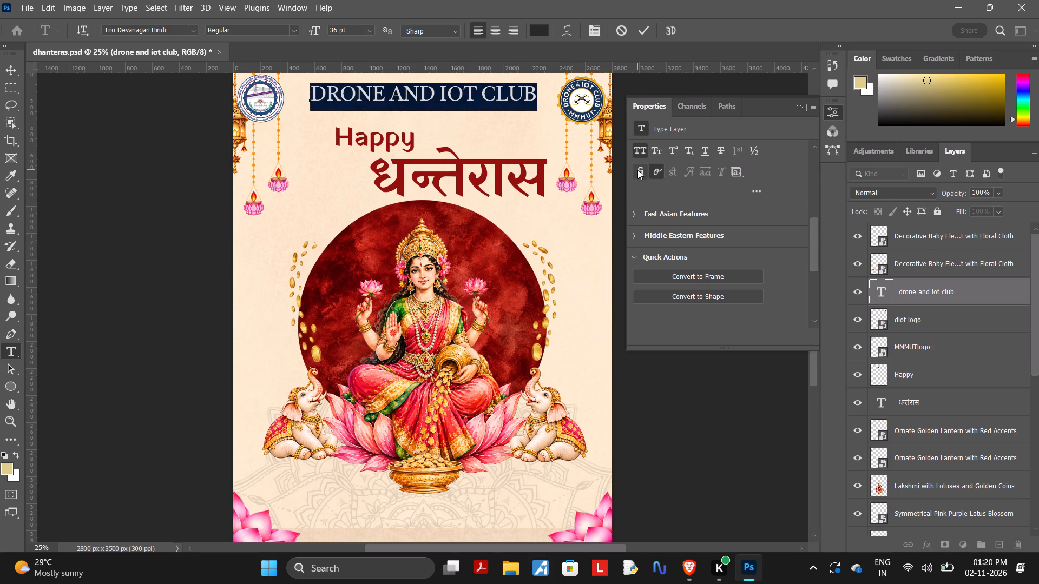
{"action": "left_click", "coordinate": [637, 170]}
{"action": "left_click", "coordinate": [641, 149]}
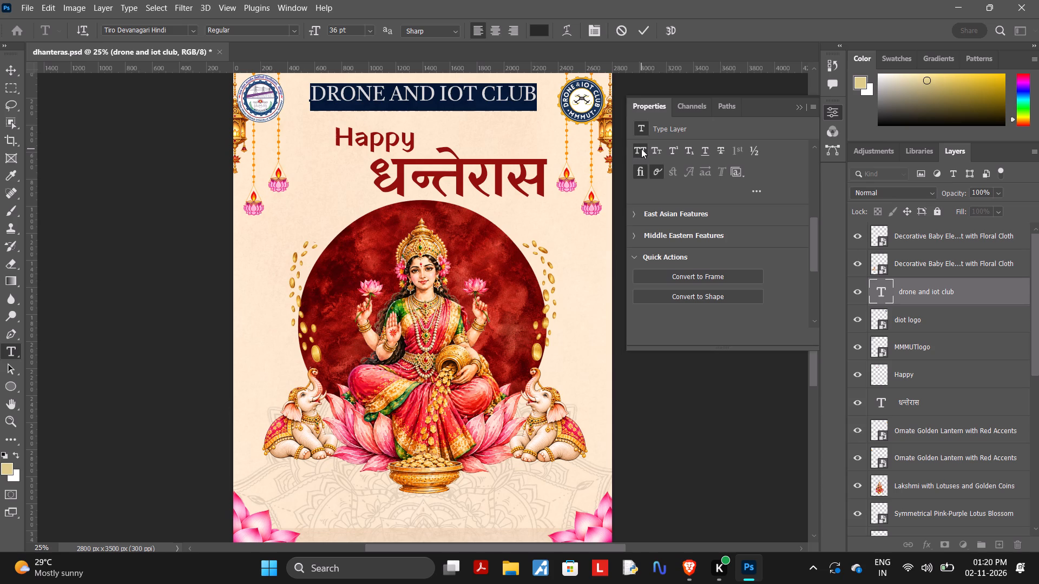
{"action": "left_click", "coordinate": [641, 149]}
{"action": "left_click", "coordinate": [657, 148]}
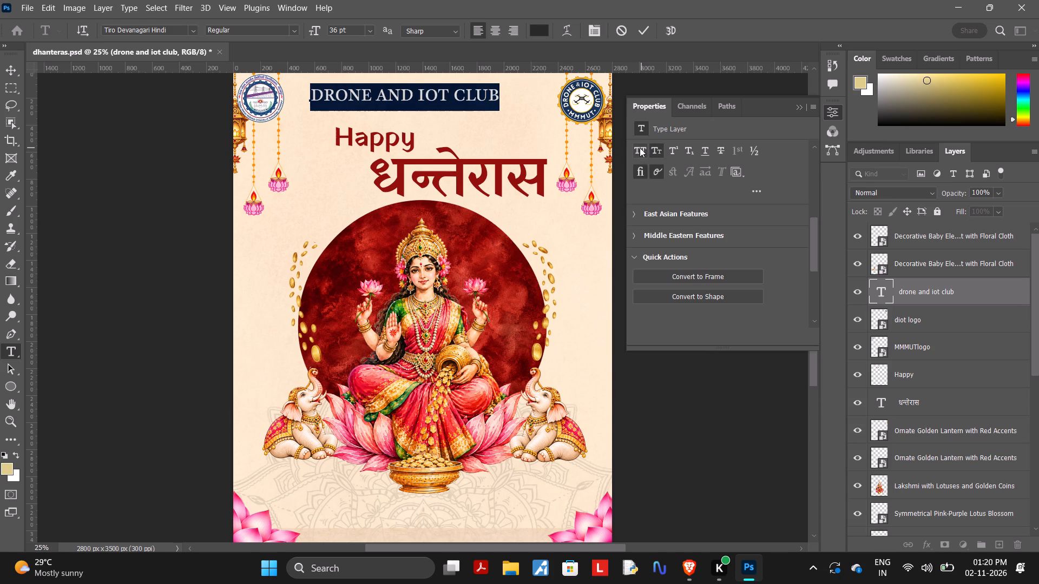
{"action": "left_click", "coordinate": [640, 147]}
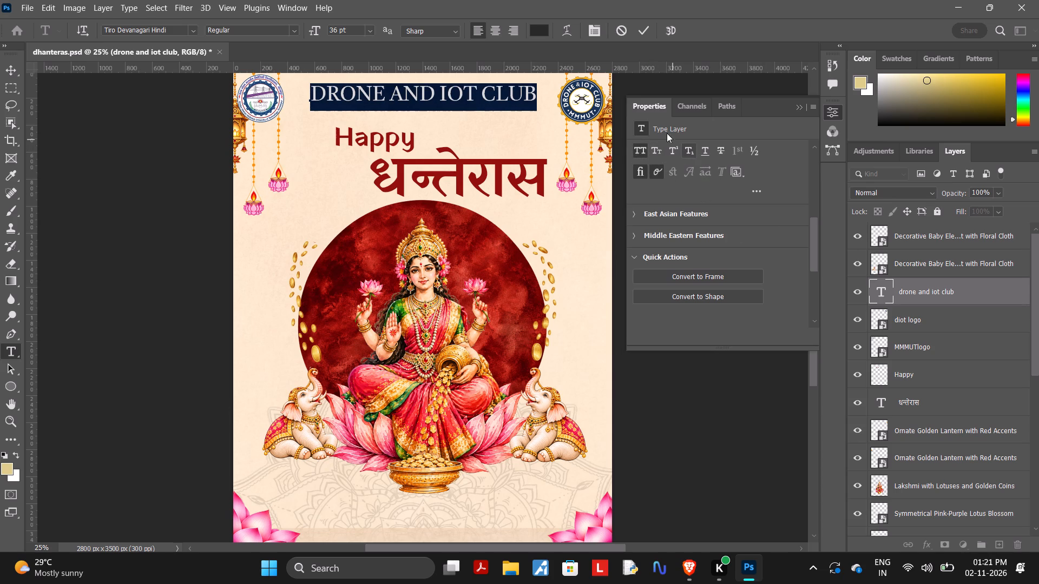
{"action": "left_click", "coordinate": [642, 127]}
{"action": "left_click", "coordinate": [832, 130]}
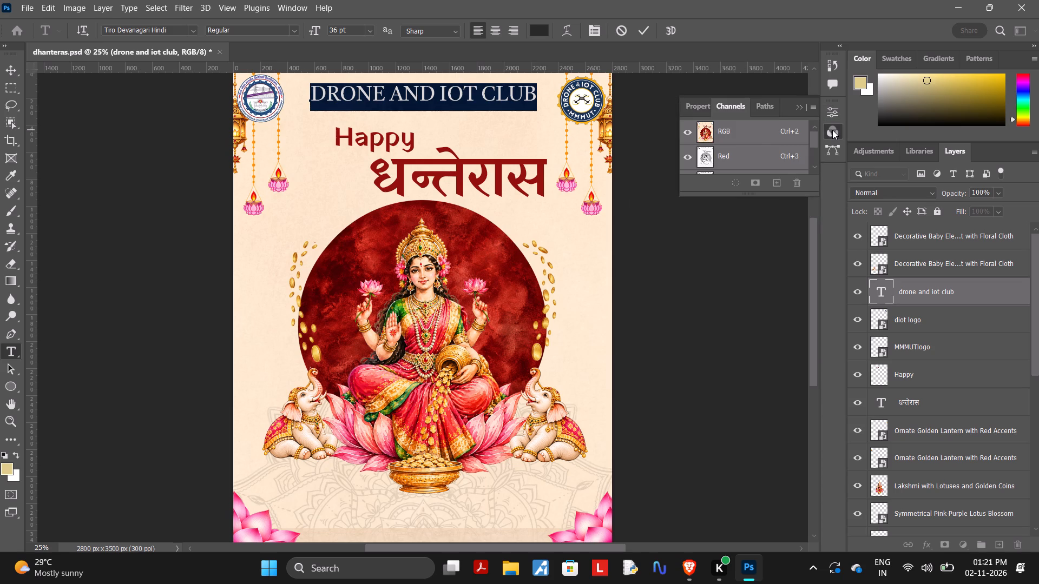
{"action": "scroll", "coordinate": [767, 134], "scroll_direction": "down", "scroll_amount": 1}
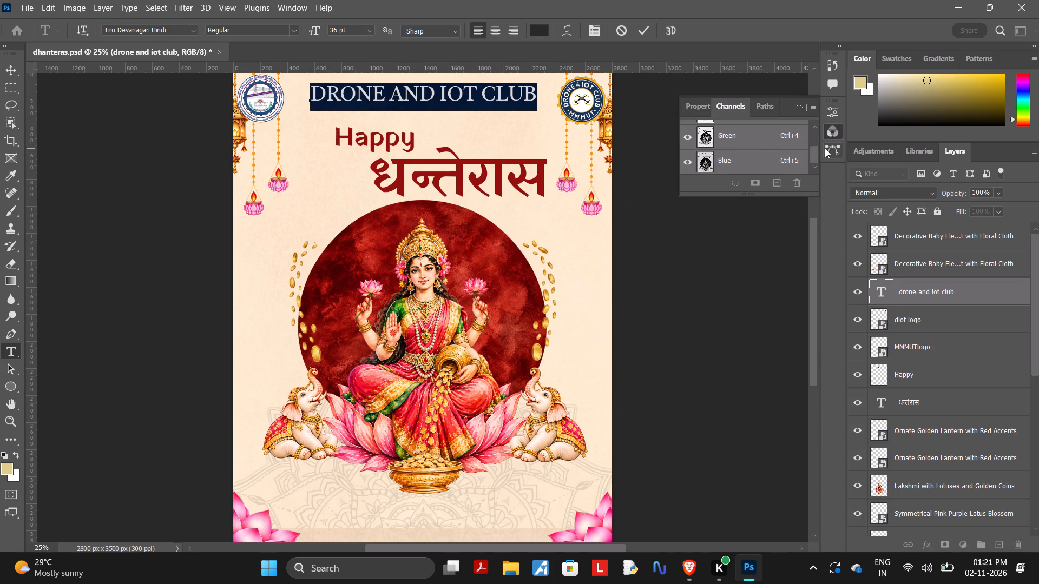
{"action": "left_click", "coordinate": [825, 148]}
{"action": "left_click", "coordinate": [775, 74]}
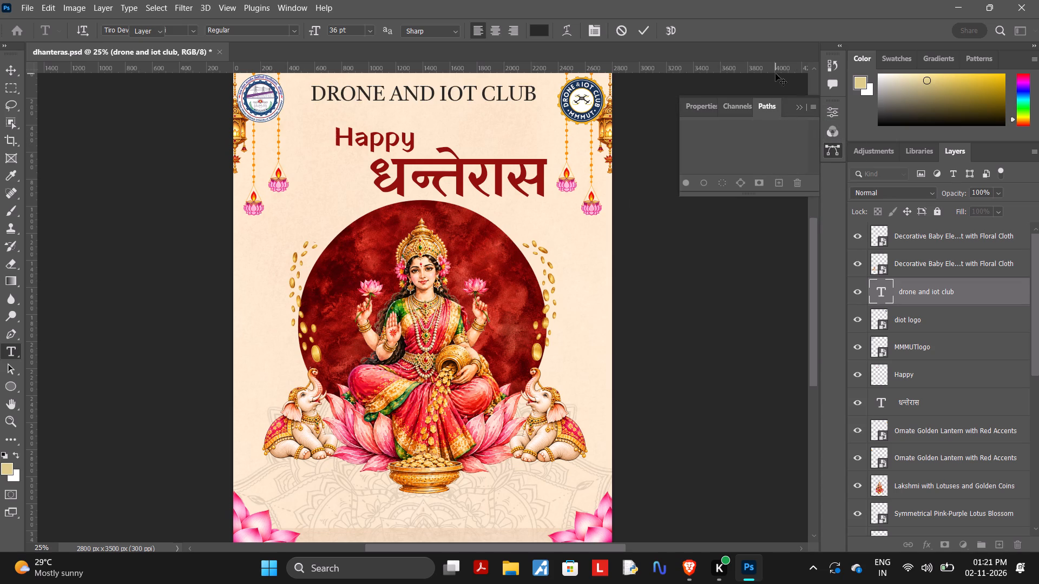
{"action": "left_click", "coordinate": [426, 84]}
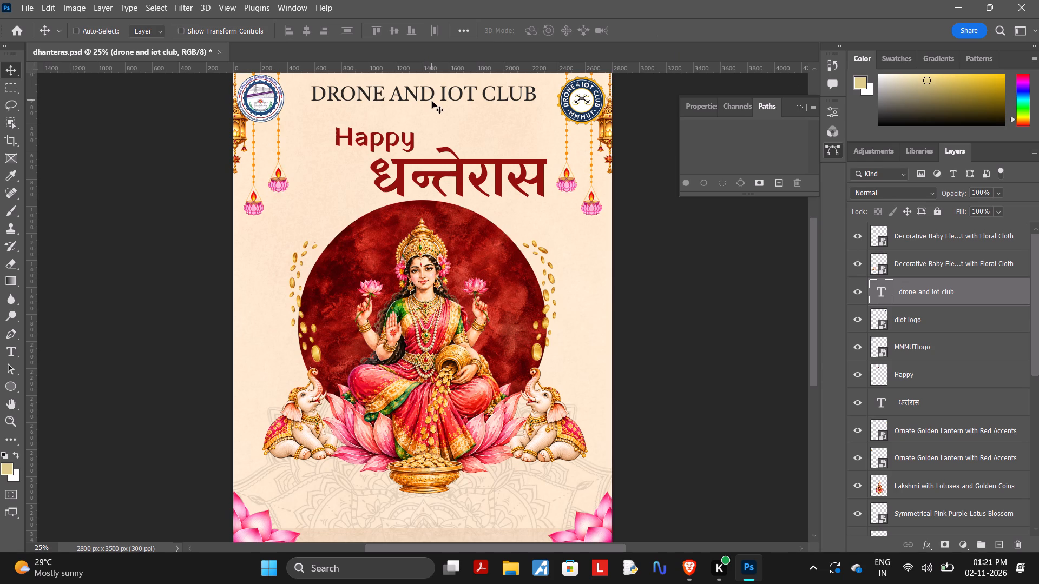
Set the anti-aliasing of the whole club name text to Strong.
{"action": "double_click", "coordinate": [432, 101]}
{"action": "double_click", "coordinate": [449, 101]}
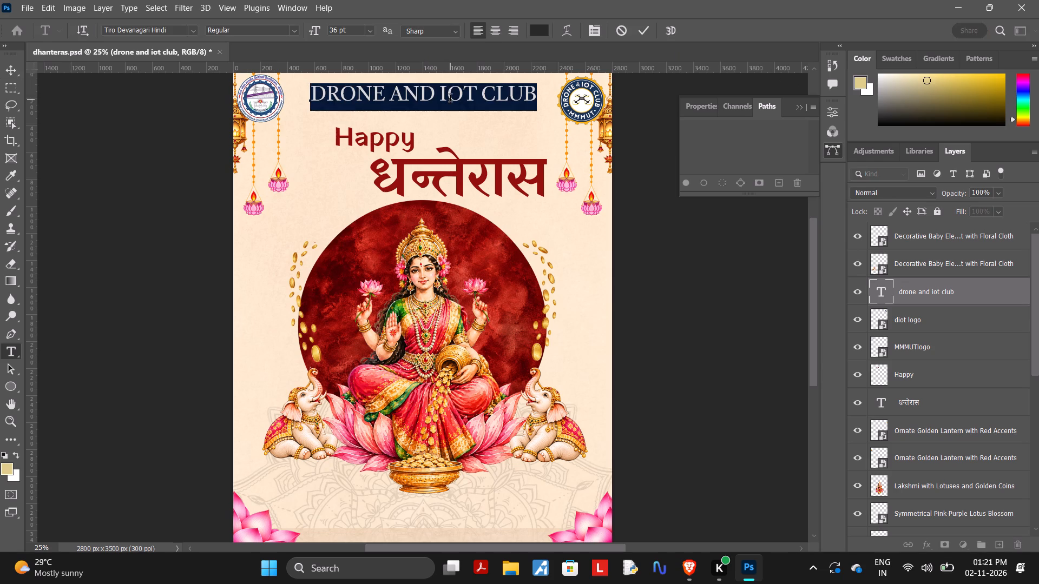
{"action": "left_click", "coordinate": [434, 31]}
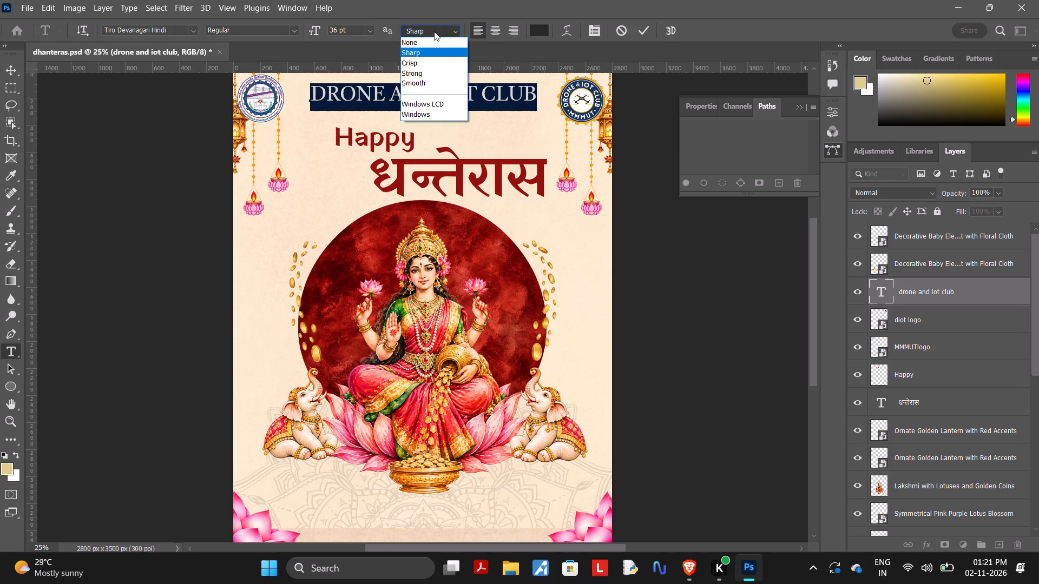
{"action": "left_click", "coordinate": [428, 72]}
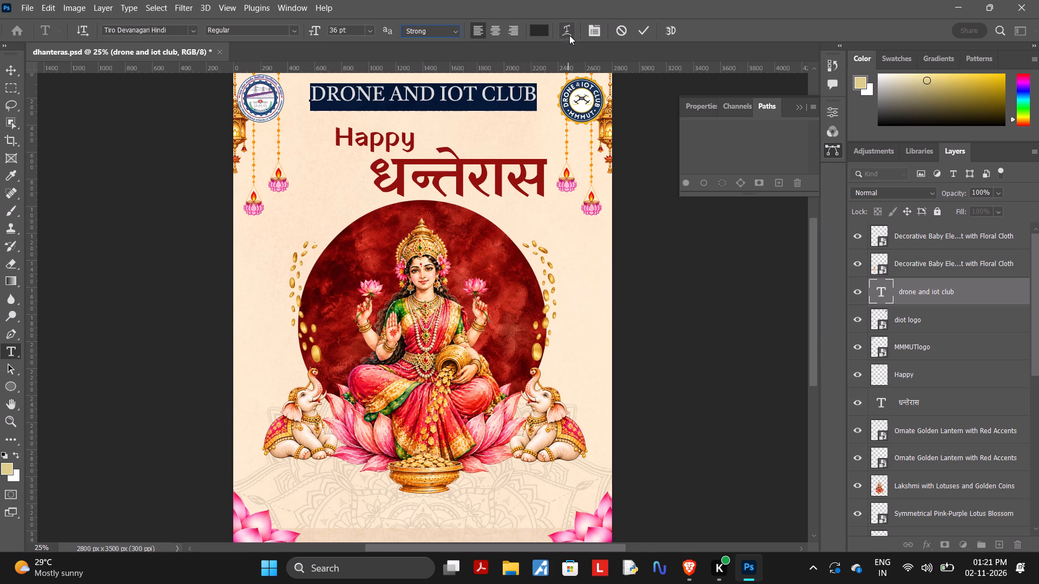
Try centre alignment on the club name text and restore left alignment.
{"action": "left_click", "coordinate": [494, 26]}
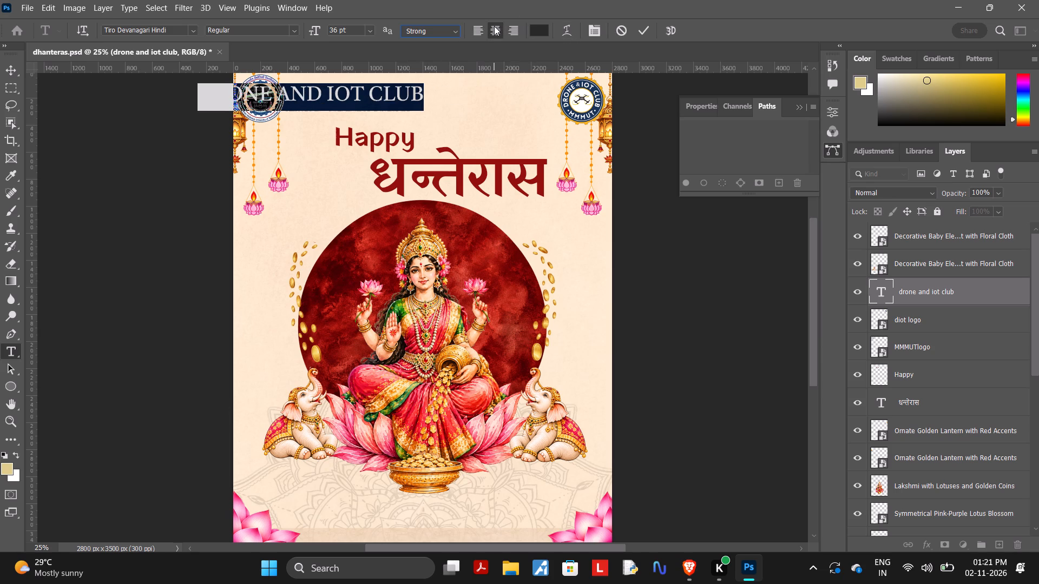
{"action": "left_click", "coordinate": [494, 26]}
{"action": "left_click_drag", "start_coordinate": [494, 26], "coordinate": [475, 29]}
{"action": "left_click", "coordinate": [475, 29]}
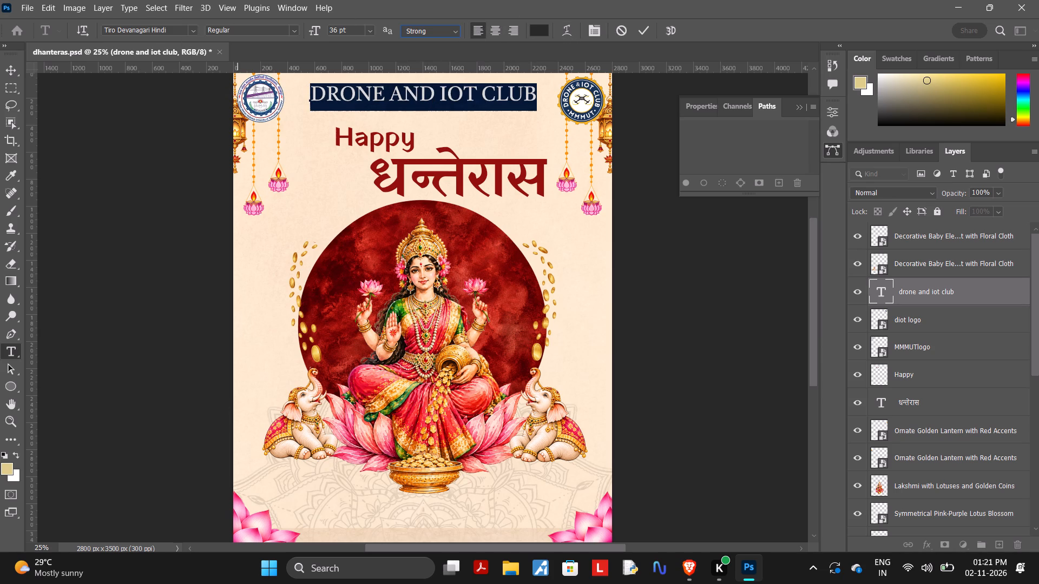
Choose the Regular font style for the club name and commit the text edit.
{"action": "left_click", "coordinate": [290, 30]}
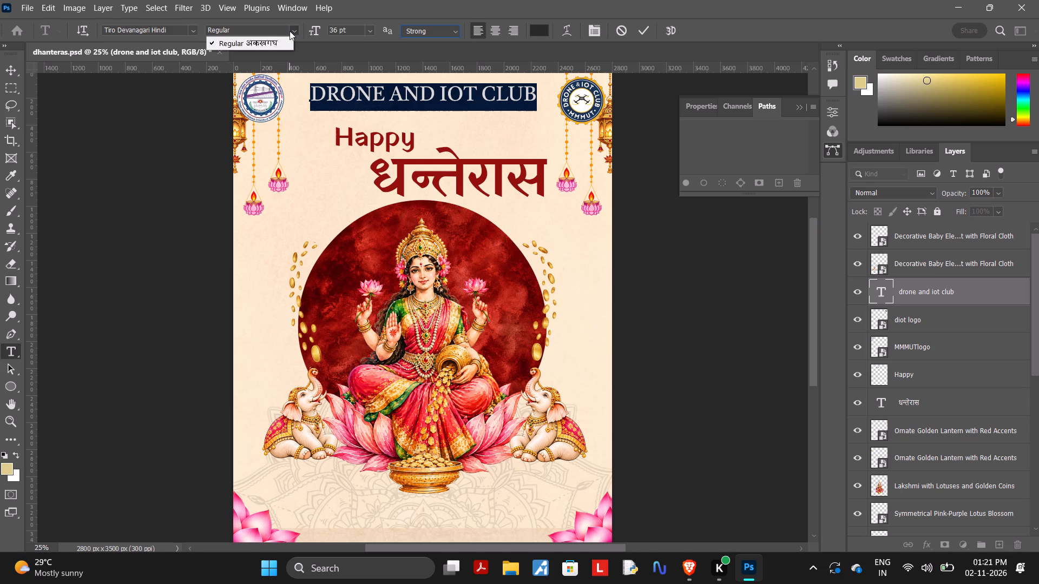
{"action": "left_click", "coordinate": [282, 45]}
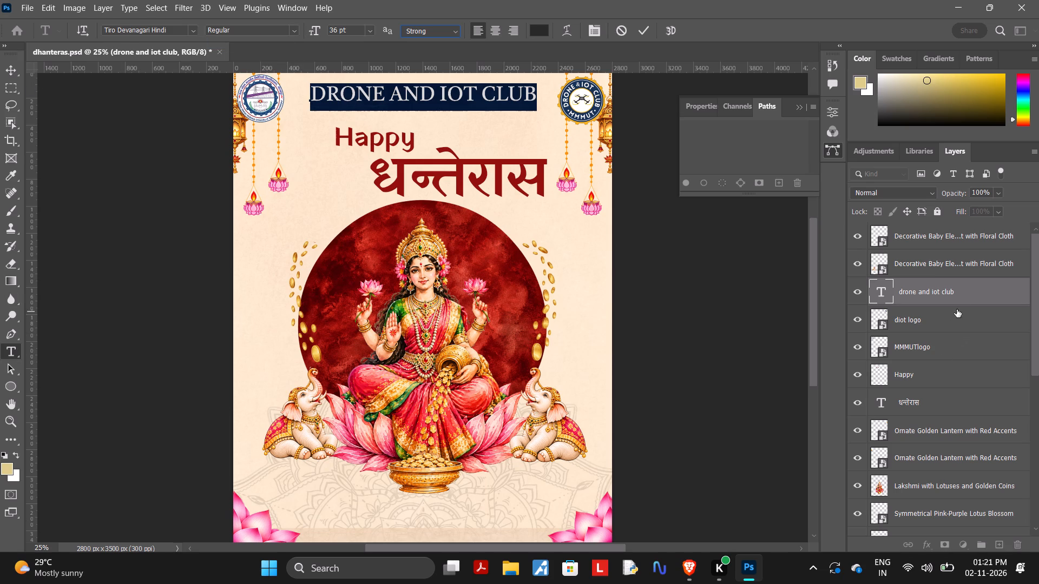
{"action": "left_click", "coordinate": [963, 295]}
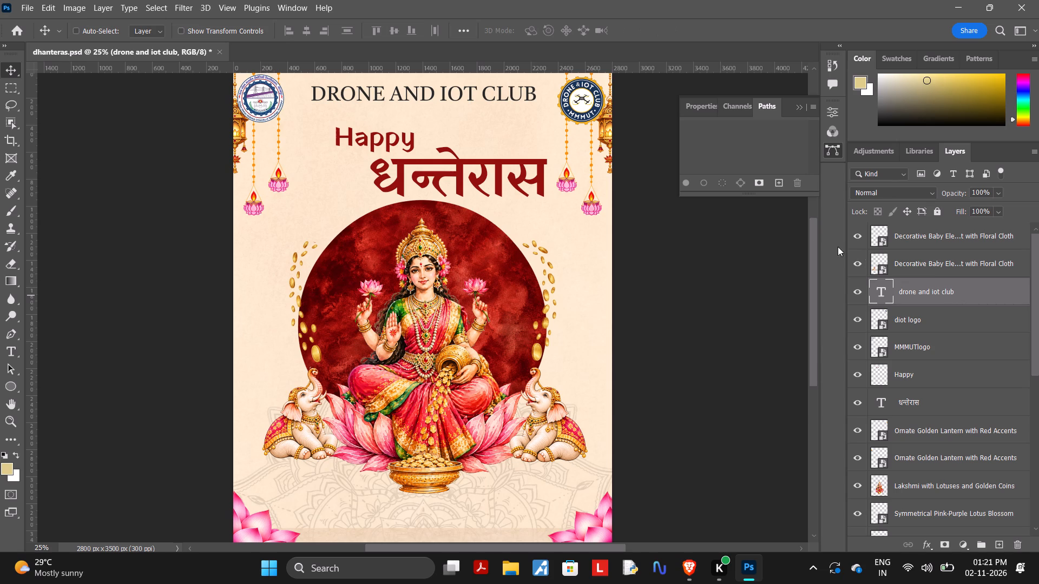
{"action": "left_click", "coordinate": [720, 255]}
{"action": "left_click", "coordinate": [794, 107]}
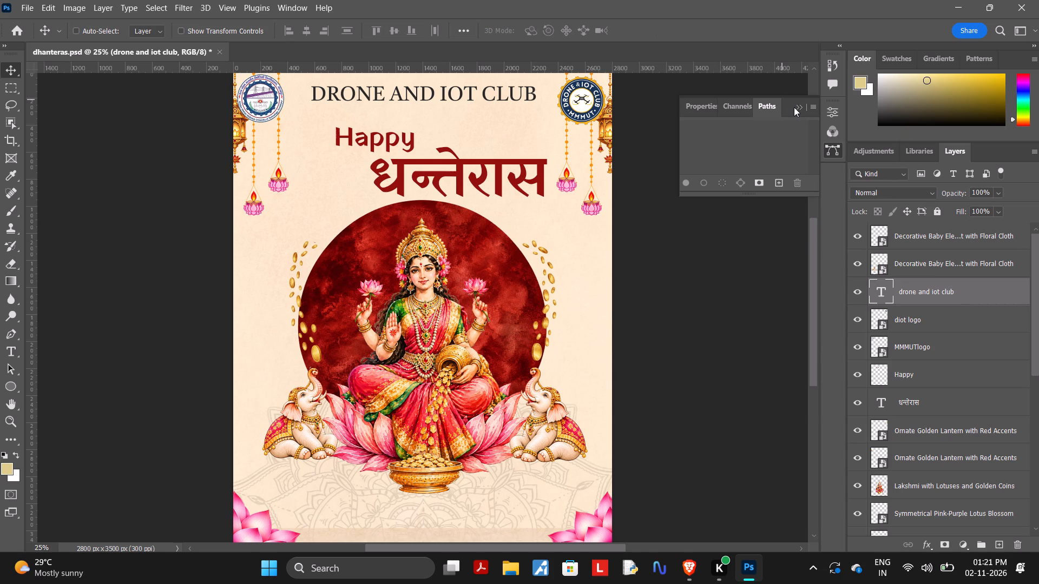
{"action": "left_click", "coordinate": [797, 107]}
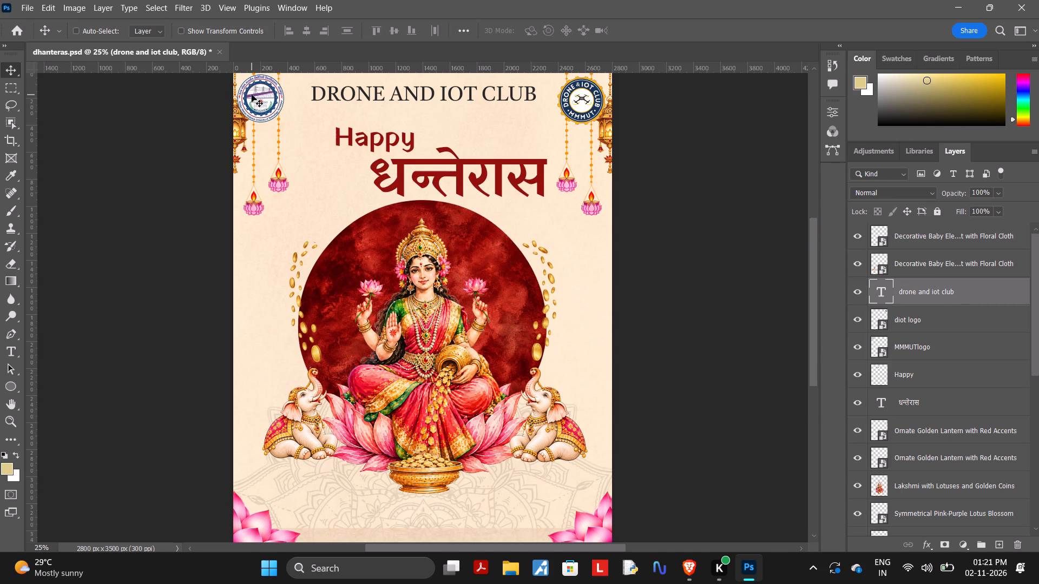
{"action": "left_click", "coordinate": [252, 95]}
Scale the diot logo down to about 16.33% and place it near the poster's upper-right corner, at about X 2597, Y 182 px.
{"action": "left_click", "coordinate": [935, 321]}
{"action": "key", "text": "ctrl+t"}
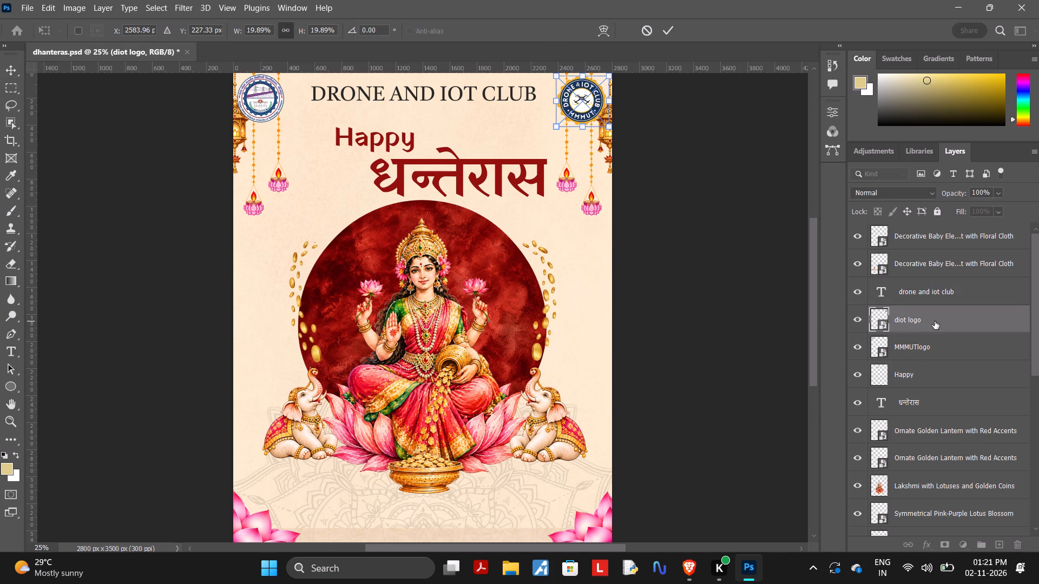
{"action": "left_click_drag", "start_coordinate": [558, 128], "coordinate": [565, 117]}
{"action": "left_click_drag", "start_coordinate": [583, 102], "coordinate": [575, 103]}
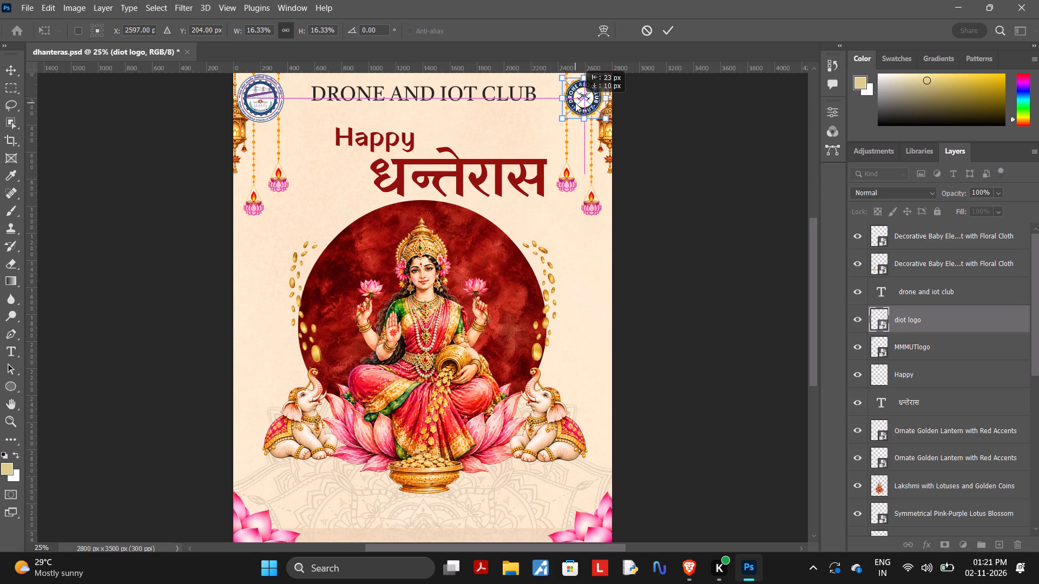
{"action": "left_click_drag", "start_coordinate": [575, 103], "coordinate": [577, 101]}
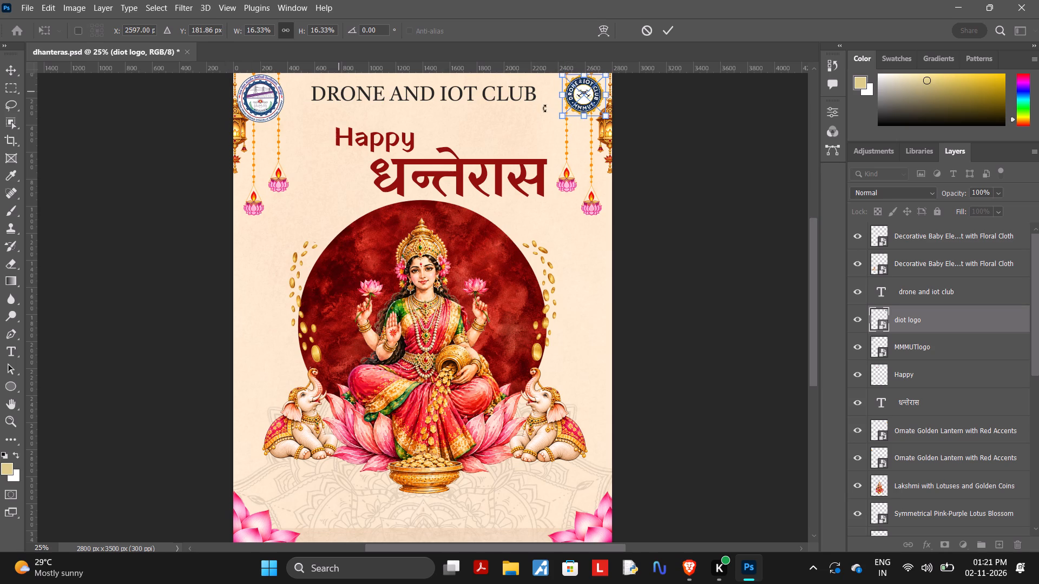
Scale the MMMUT logo down to about 10.43% and shift it inward toward the club name, to about X 270, Y 177 px.
{"action": "left_click", "coordinate": [932, 348]}
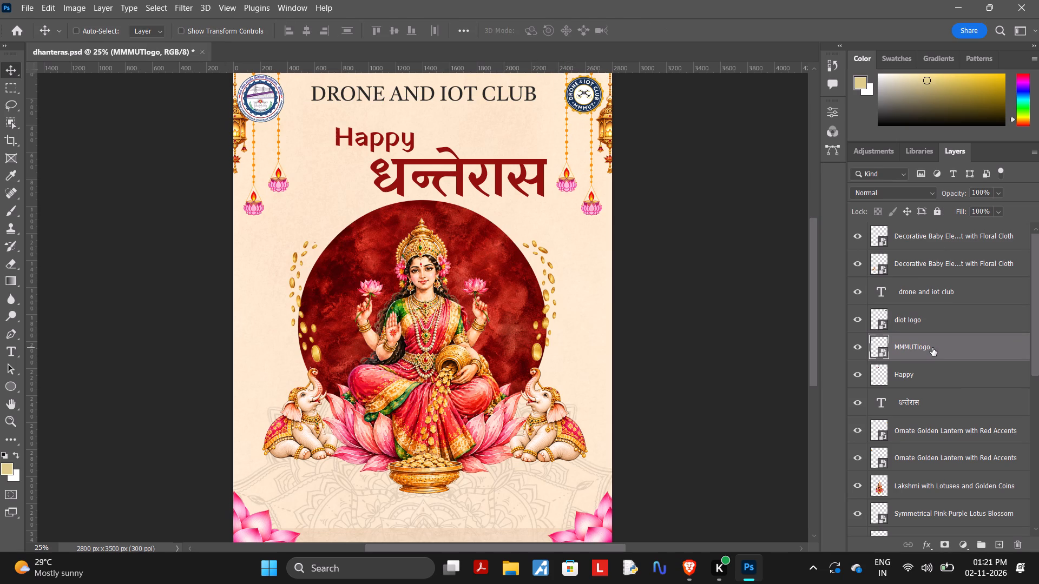
{"action": "key", "text": "ctrl+t"}
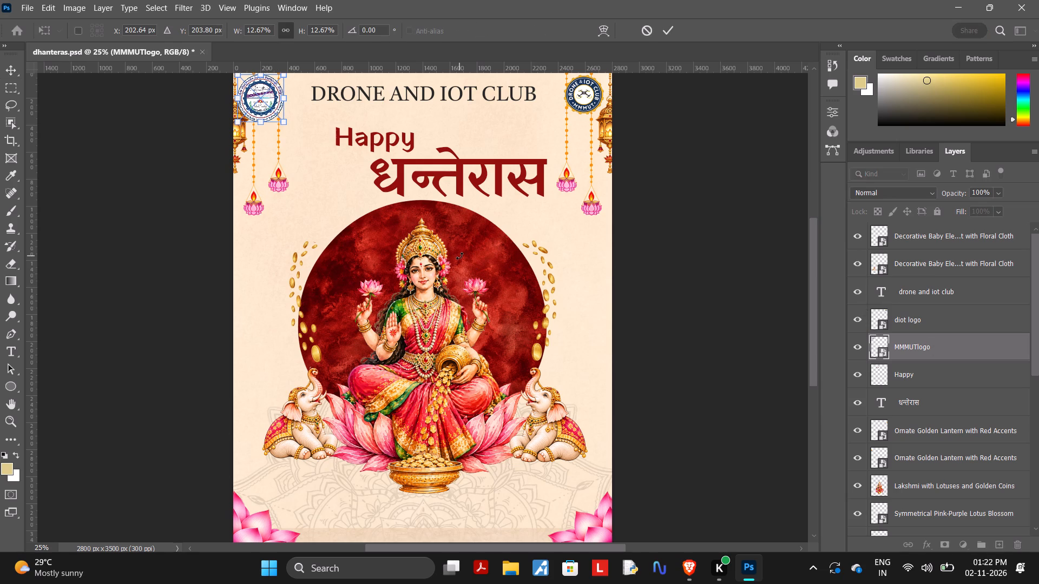
{"action": "key", "text": "ctrl+t"}
{"action": "left_click_drag", "start_coordinate": [241, 121], "coordinate": [251, 114]}
{"action": "left_click", "coordinate": [270, 96]}
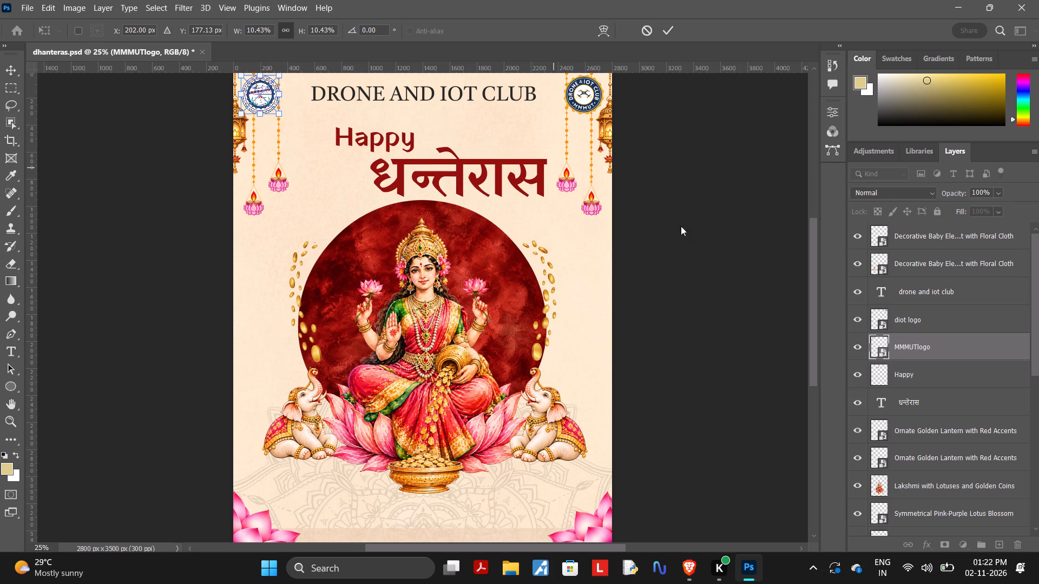
{"action": "left_click_drag", "start_coordinate": [261, 96], "coordinate": [269, 97]}
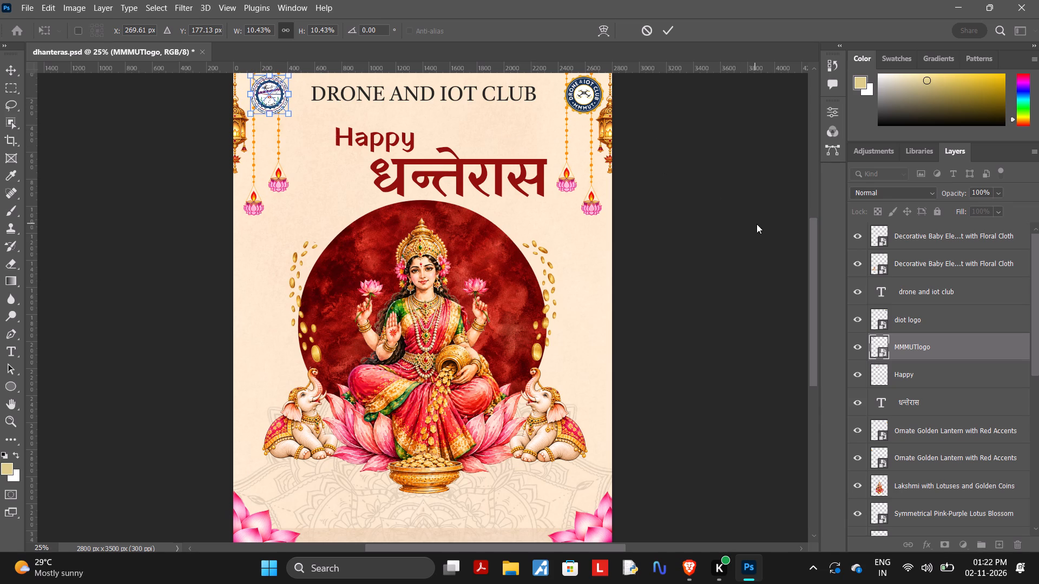
Move the diot logo inward toward the club name, to about X 2553, Y 186 px, and commit the transform.
{"action": "left_click", "coordinate": [930, 317]}
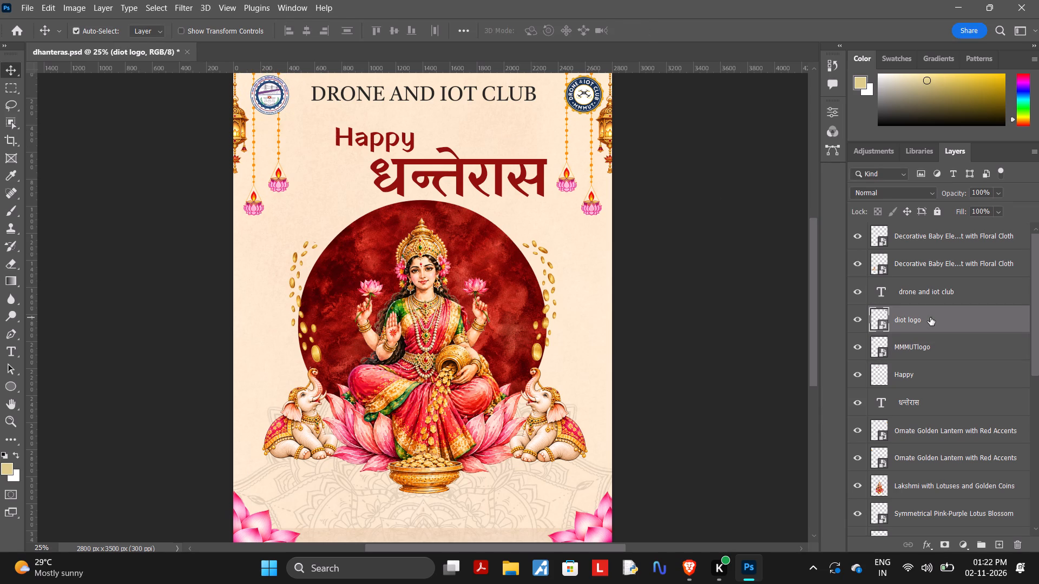
{"action": "key", "text": "ctrl+t"}
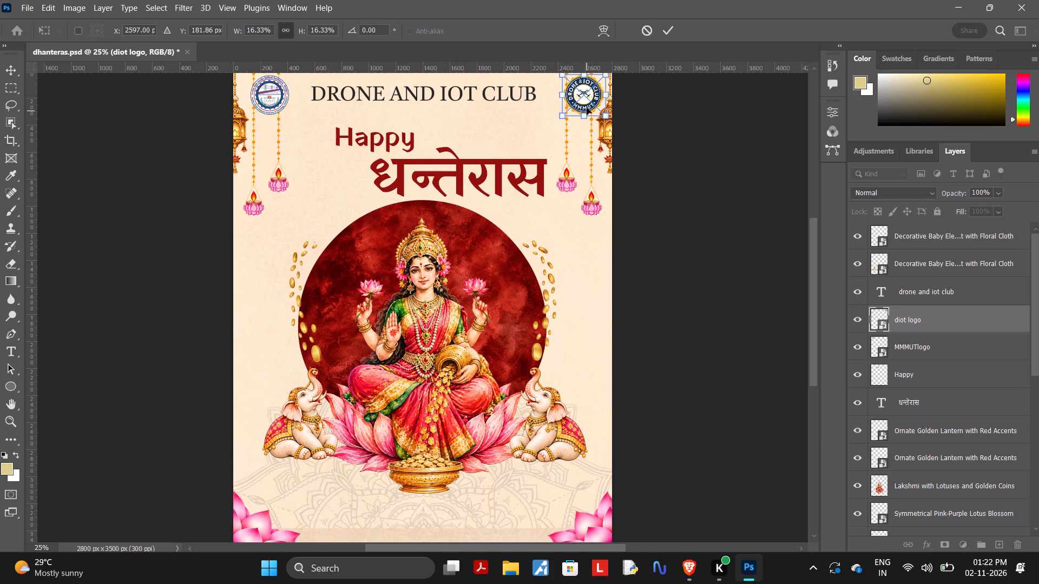
{"action": "left_click_drag", "start_coordinate": [580, 85], "coordinate": [576, 85]}
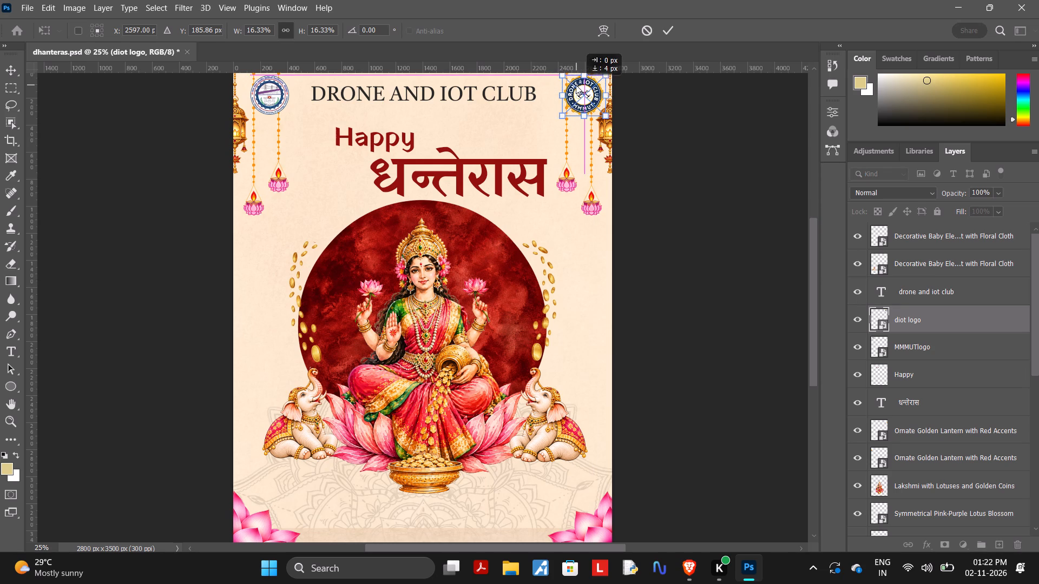
{"action": "left_click_drag", "start_coordinate": [576, 85], "coordinate": [574, 83]}
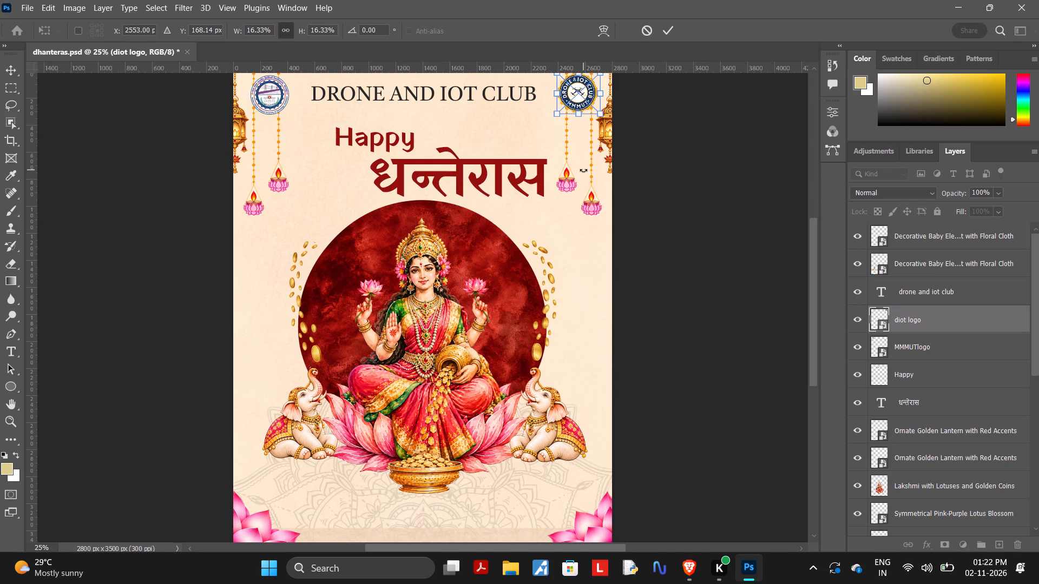
{"action": "left_click", "coordinate": [578, 99]}
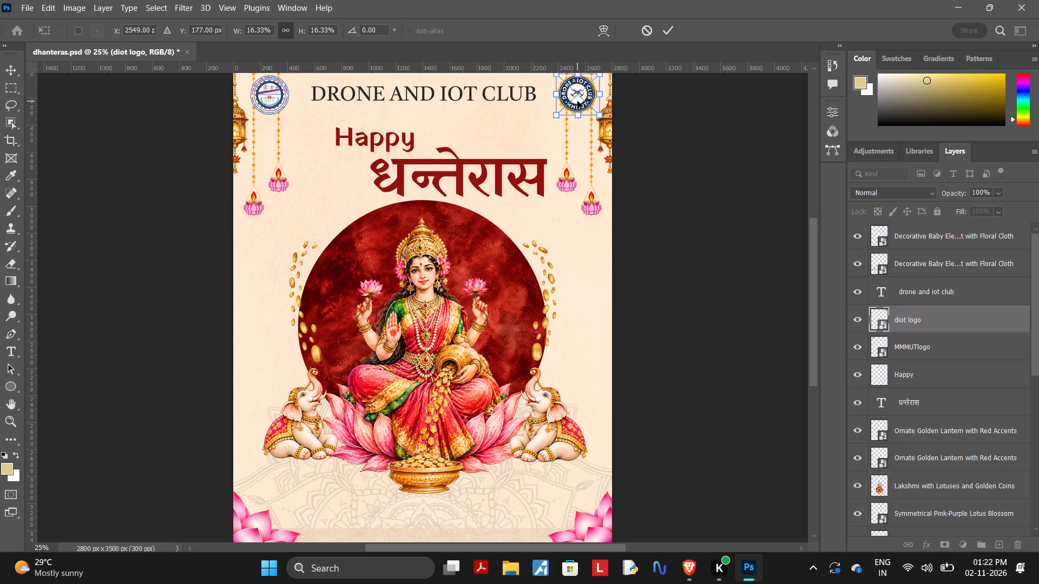
{"action": "left_click", "coordinate": [577, 101]}
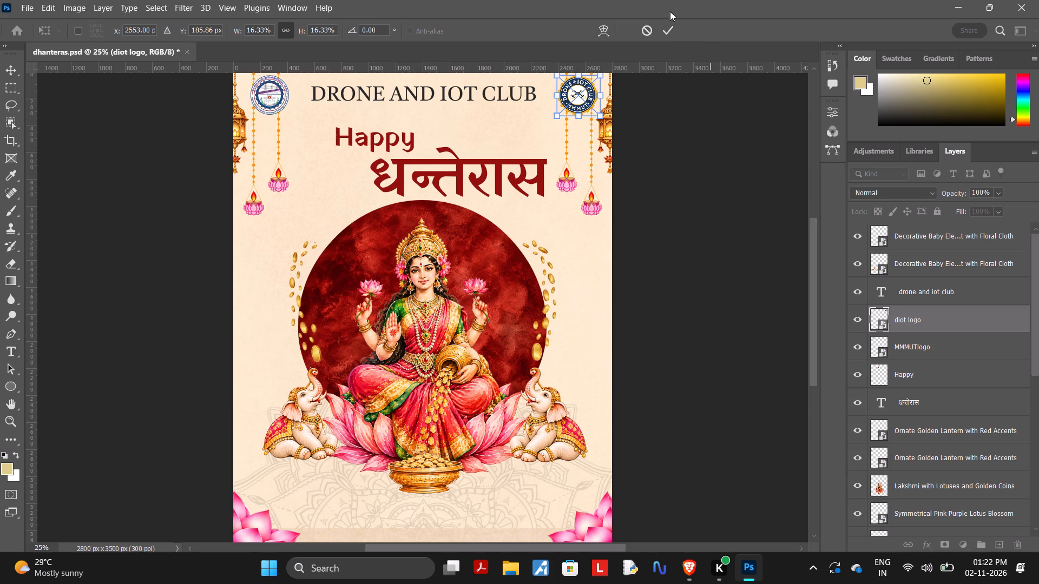
{"action": "left_click", "coordinate": [665, 30]}
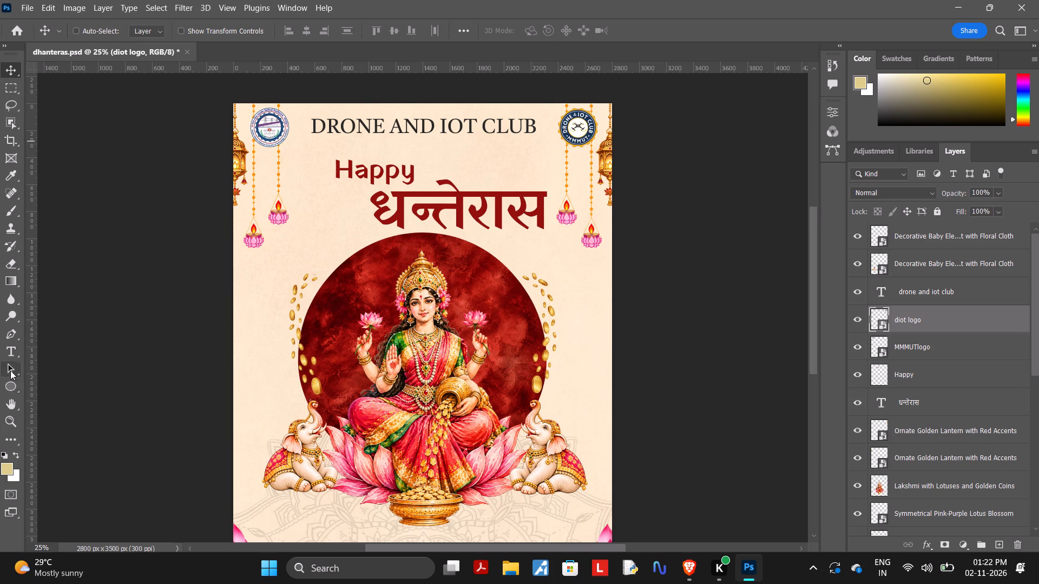
Add a new text line reading "wishes" just below the club name, toward its right end.
{"action": "left_click", "coordinate": [9, 345]}
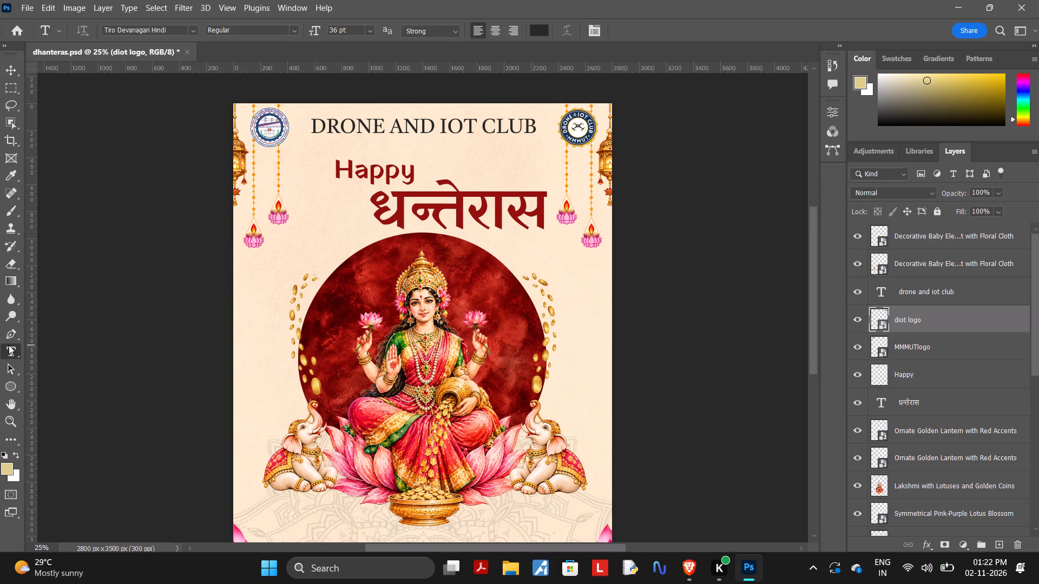
{"action": "left_click", "coordinate": [457, 155]}
{"action": "key", "text": "BackSpace"}
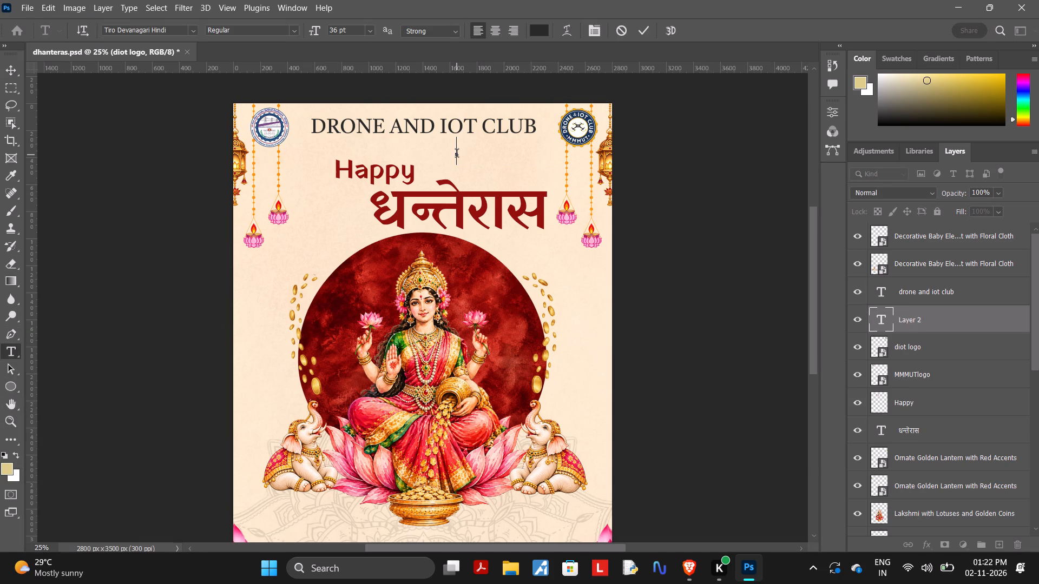
{"action": "type", "text": "wish"}
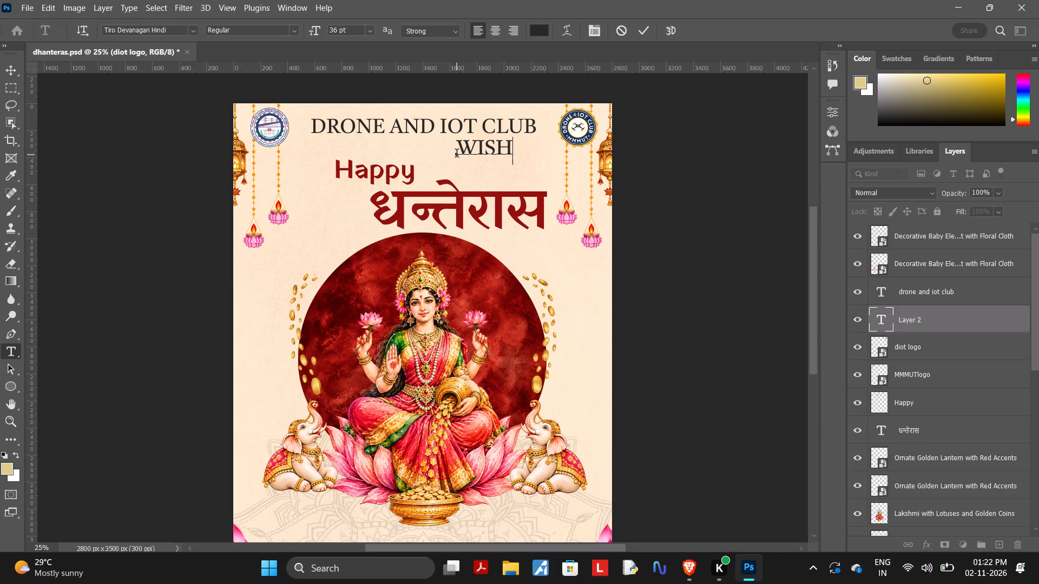
{"action": "type", "text": "es"}
Change the font of the whole "wishes" line to Rage Italic.
{"action": "key", "text": "ctrl+a"}
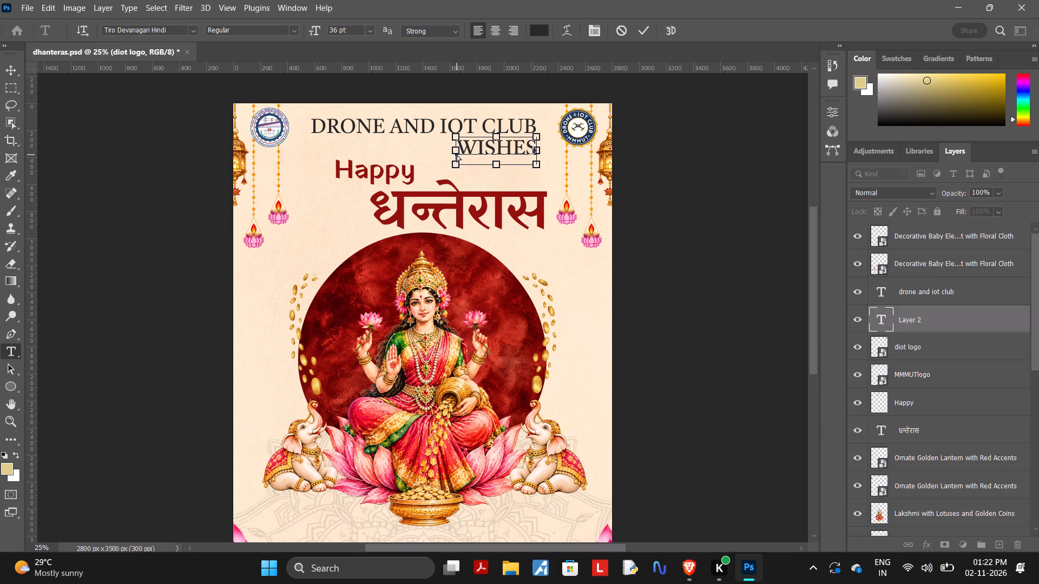
{"action": "left_click", "coordinate": [198, 31]}
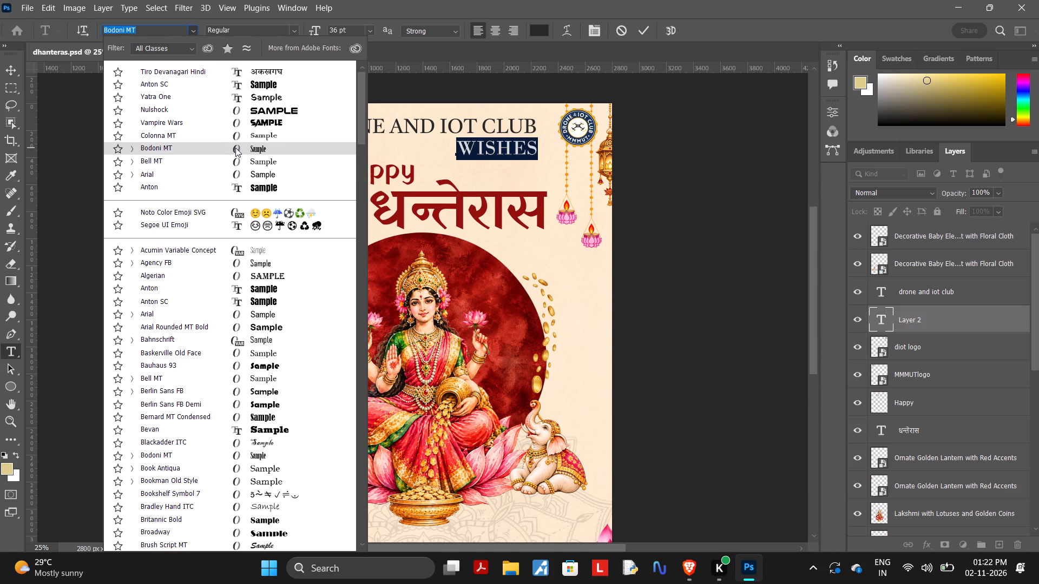
{"action": "scroll", "coordinate": [212, 351], "scroll_direction": "down", "scroll_amount": 1}
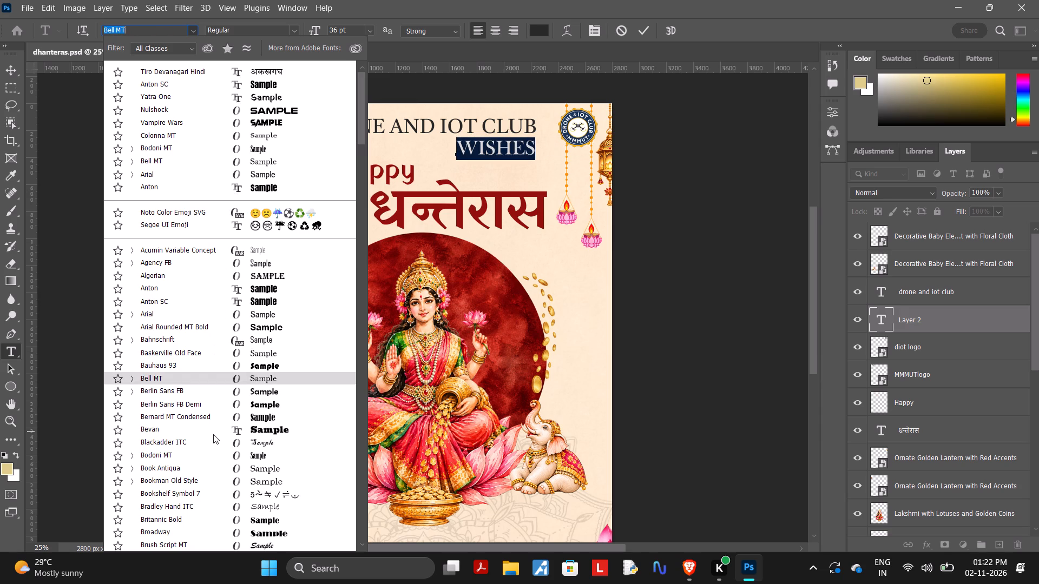
{"action": "scroll", "coordinate": [213, 440], "scroll_direction": "down", "scroll_amount": 1}
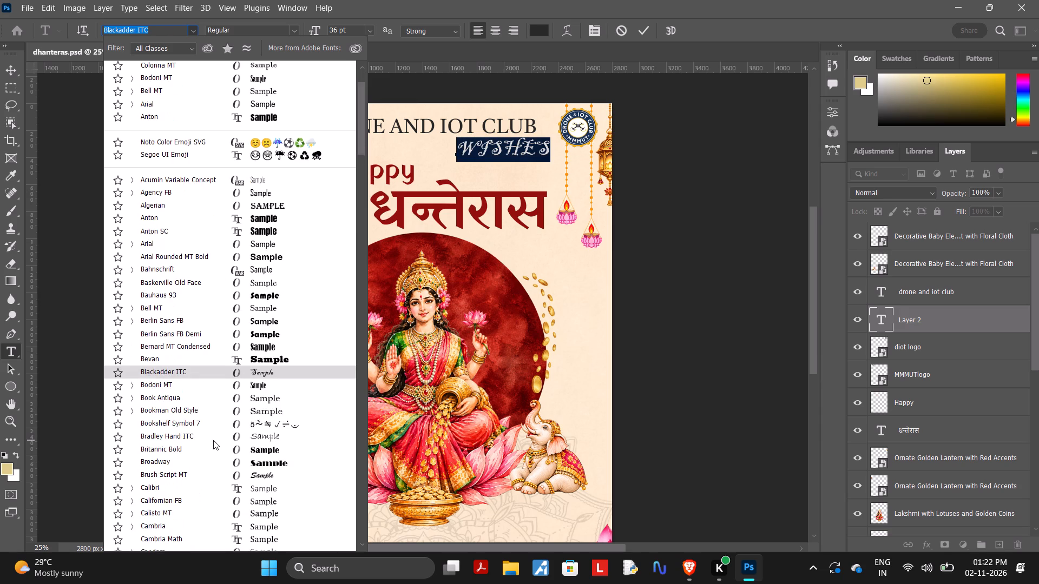
{"action": "scroll", "coordinate": [213, 440], "scroll_direction": "down", "scroll_amount": 4}
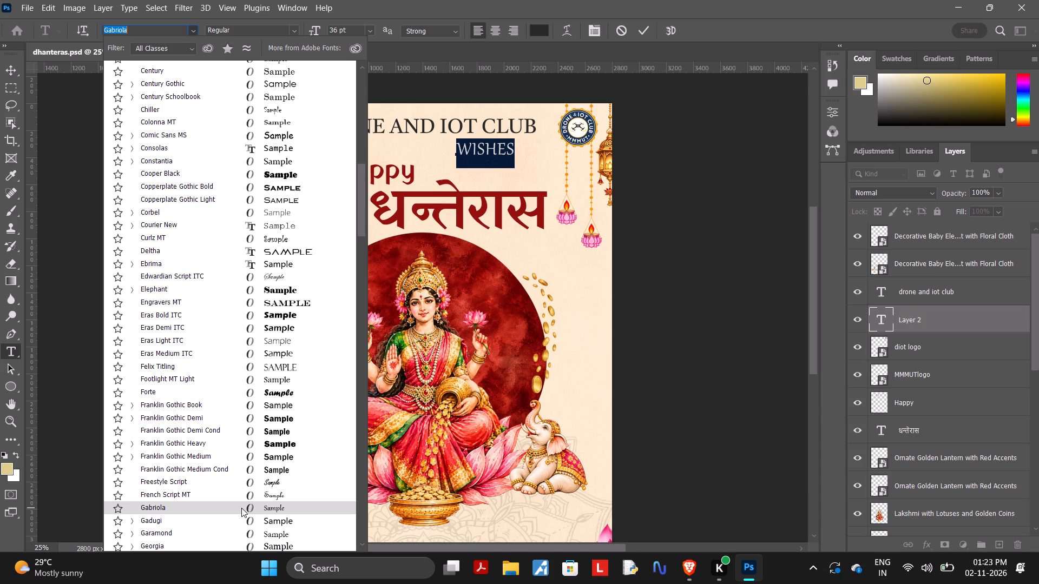
{"action": "scroll", "coordinate": [241, 508], "scroll_direction": "down", "scroll_amount": 2}
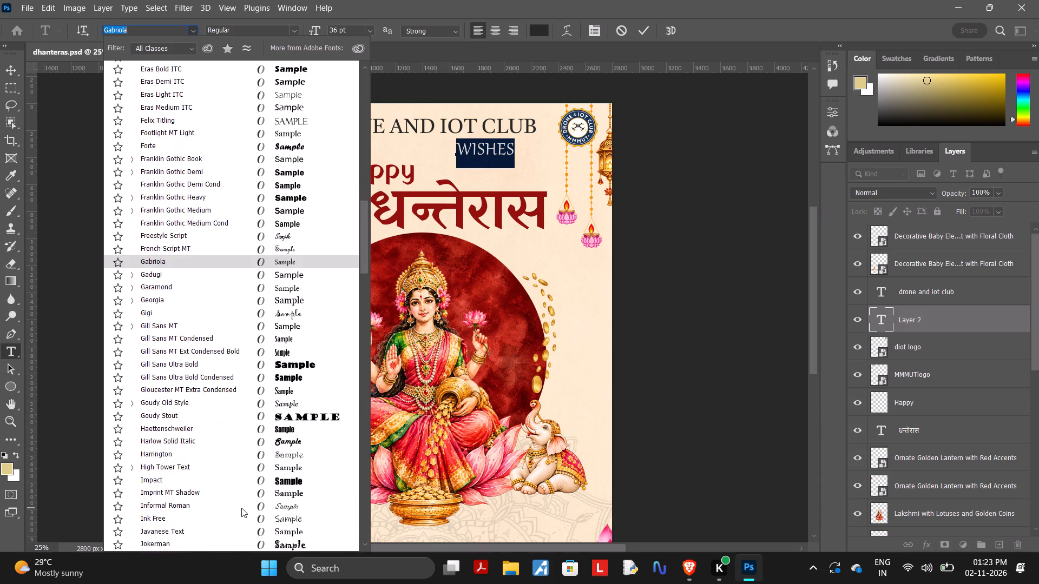
{"action": "scroll", "coordinate": [241, 508], "scroll_direction": "down", "scroll_amount": 1}
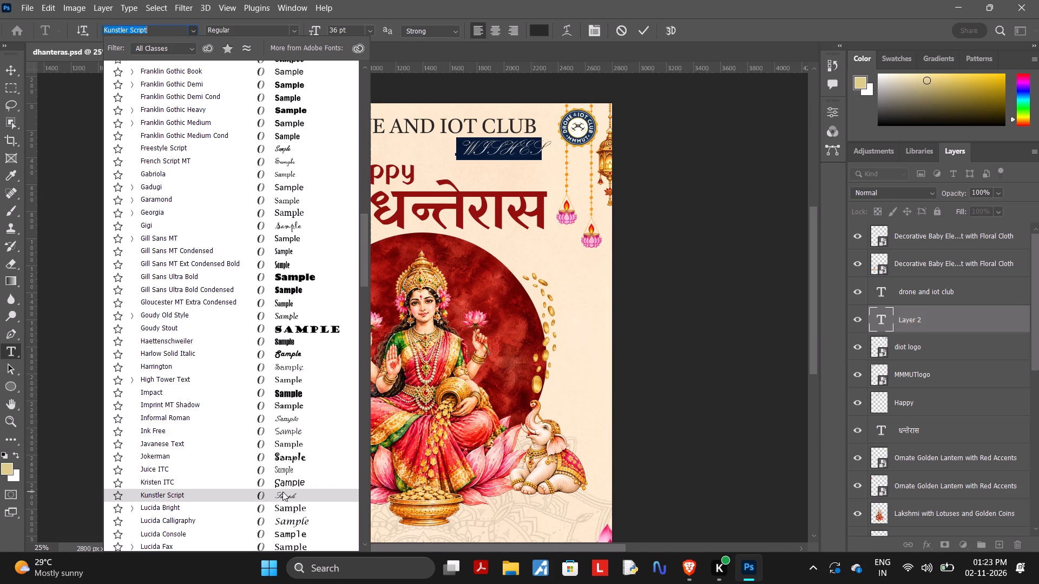
{"action": "scroll", "coordinate": [282, 492], "scroll_direction": "down", "scroll_amount": 2}
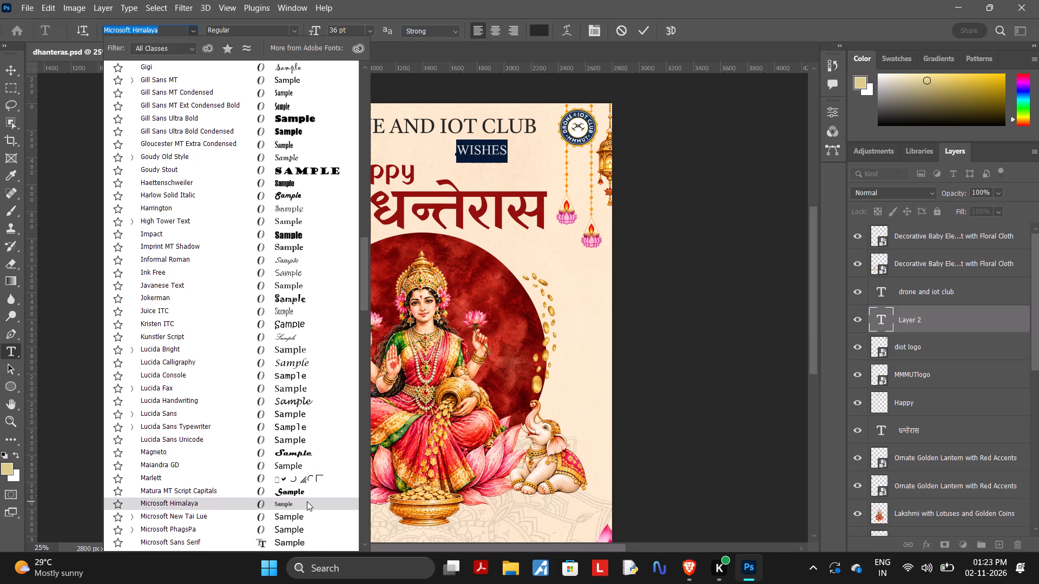
{"action": "scroll", "coordinate": [307, 501], "scroll_direction": "down", "scroll_amount": 1}
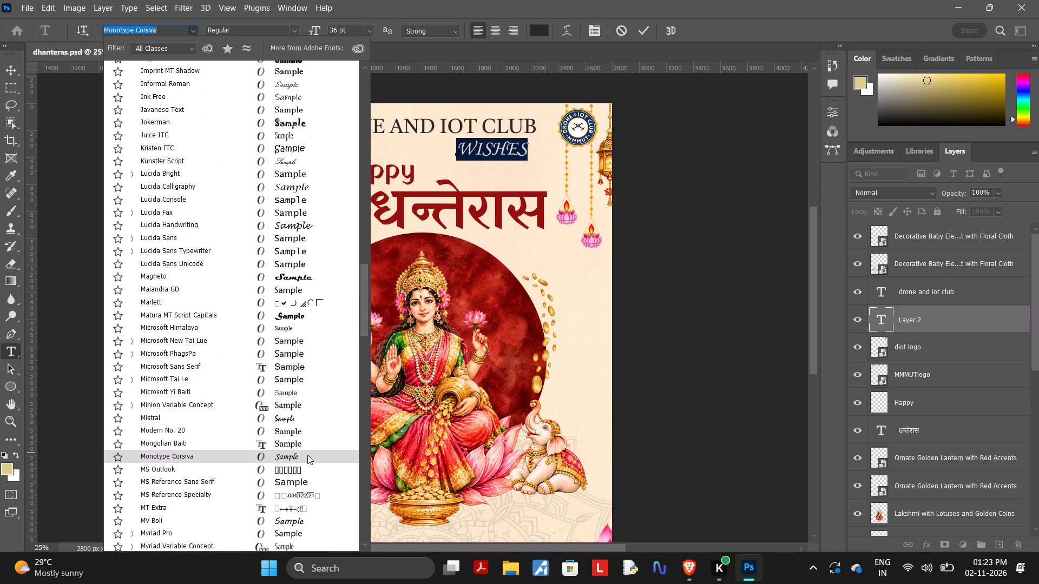
{"action": "scroll", "coordinate": [307, 455], "scroll_direction": "down", "scroll_amount": 2}
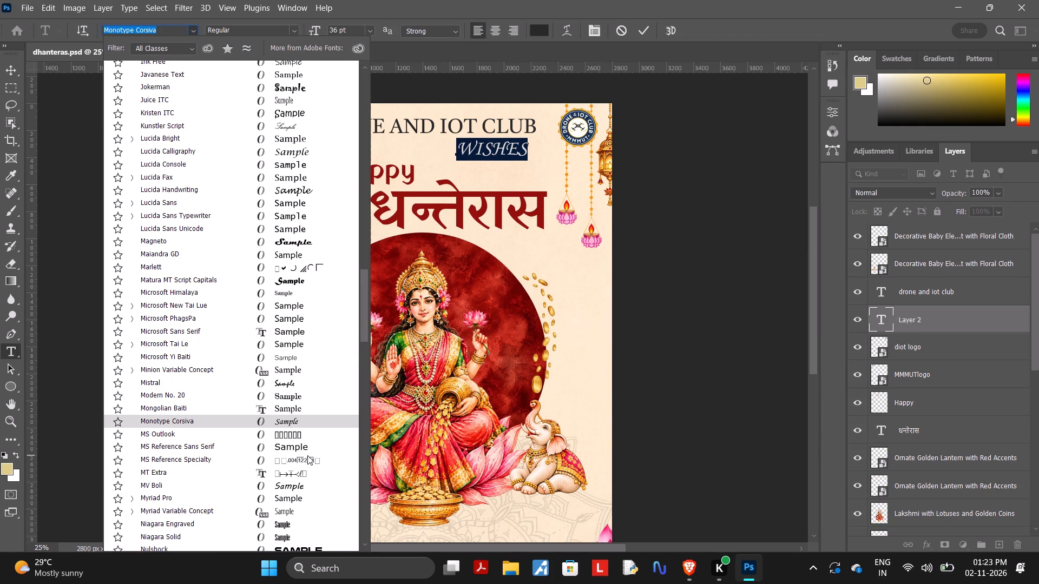
{"action": "scroll", "coordinate": [307, 455], "scroll_direction": "down", "scroll_amount": 2}
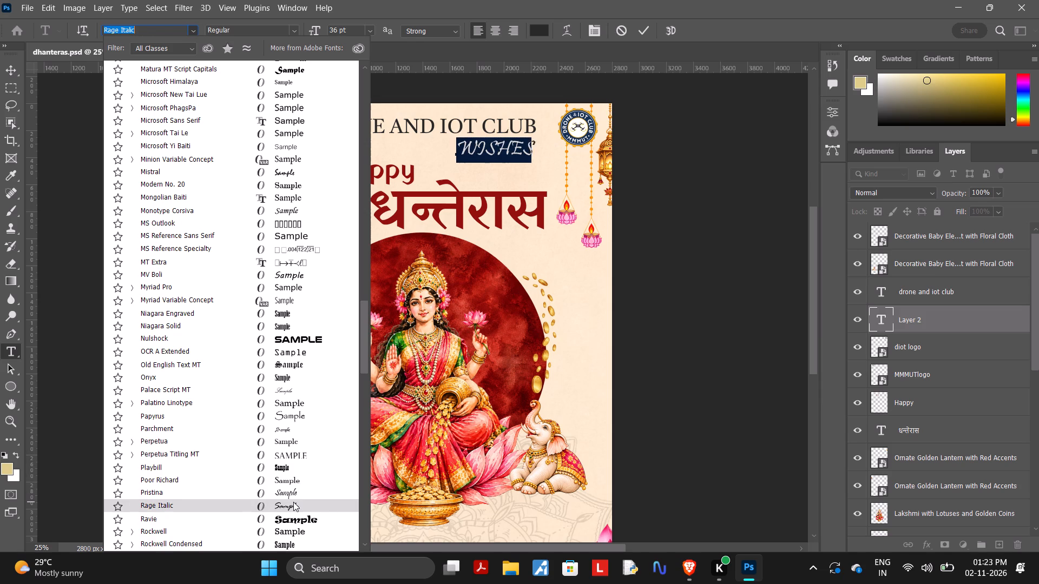
{"action": "scroll", "coordinate": [293, 502], "scroll_direction": "down", "scroll_amount": 2}
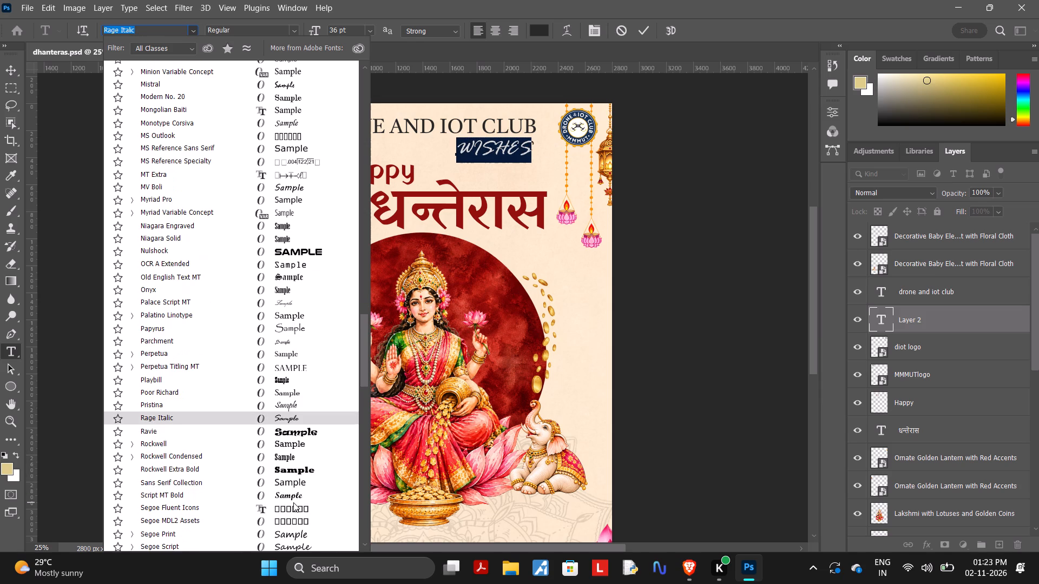
{"action": "scroll", "coordinate": [293, 502], "scroll_direction": "down", "scroll_amount": 2}
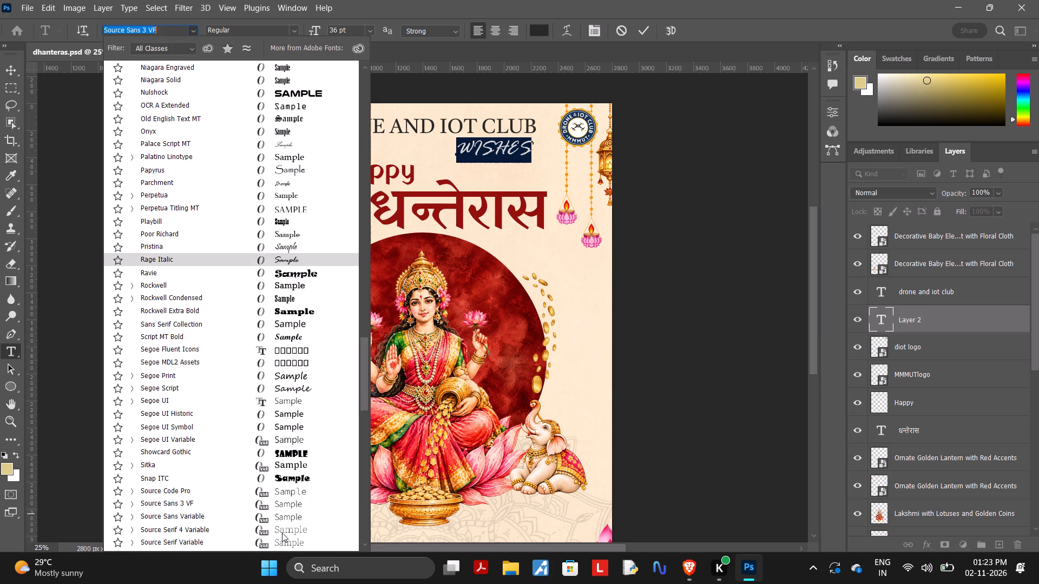
{"action": "scroll", "coordinate": [253, 501], "scroll_direction": "down", "scroll_amount": 1}
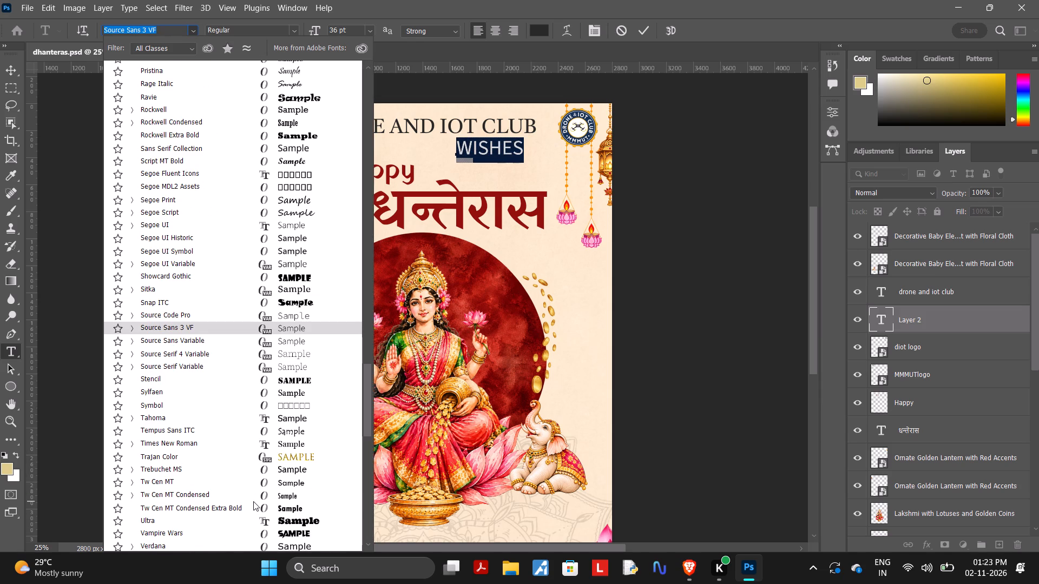
{"action": "scroll", "coordinate": [253, 501], "scroll_direction": "down", "scroll_amount": 1}
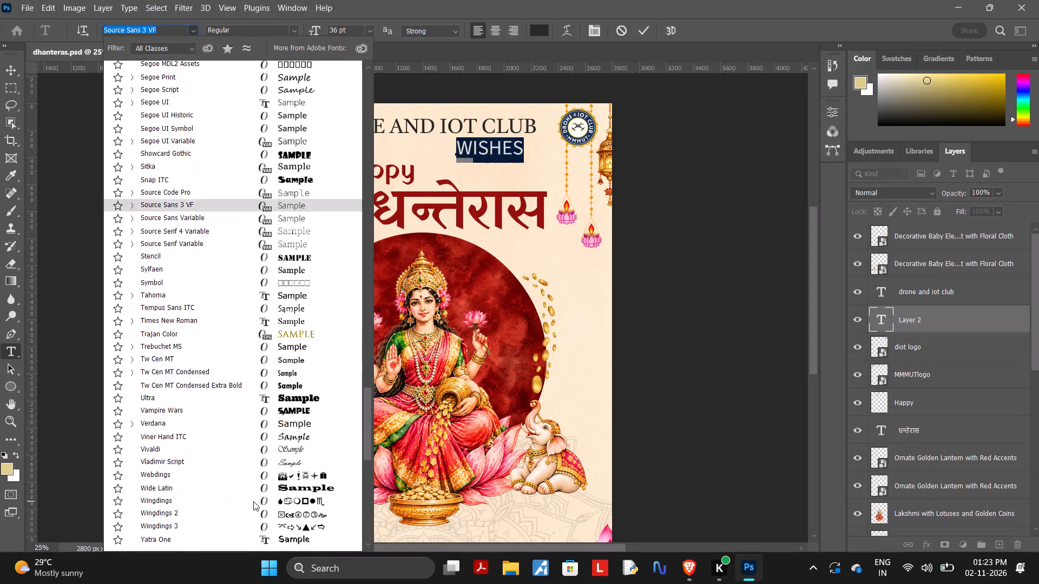
{"action": "scroll", "coordinate": [253, 501], "scroll_direction": "down", "scroll_amount": 5}
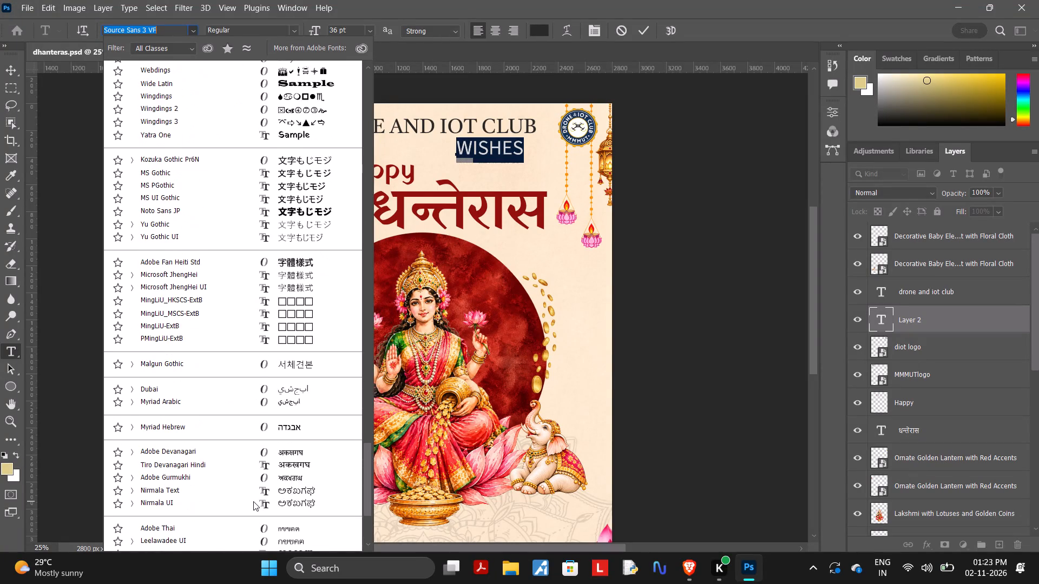
{"action": "scroll", "coordinate": [253, 501], "scroll_direction": "down", "scroll_amount": 1}
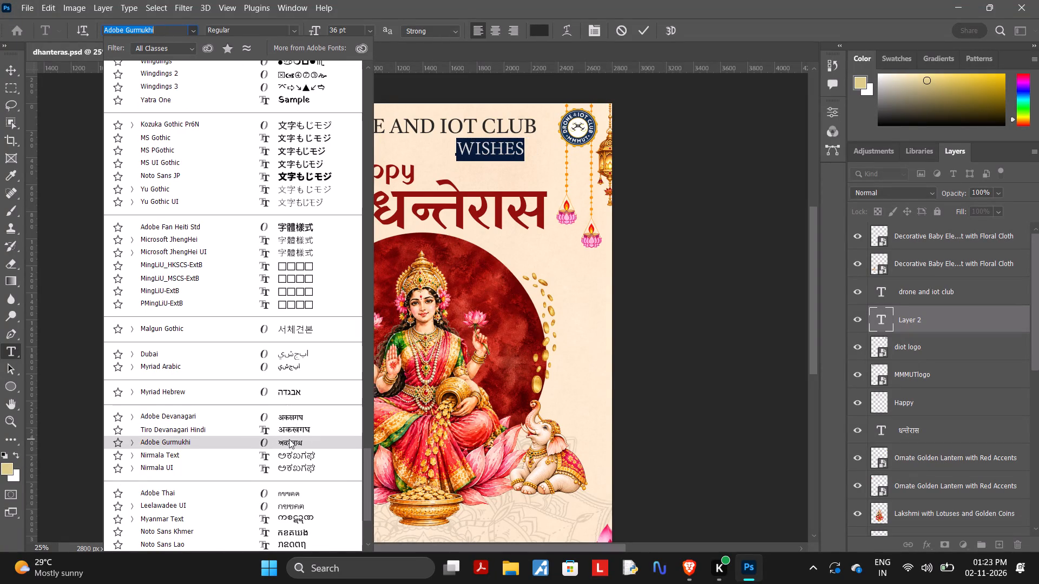
{"action": "scroll", "coordinate": [259, 468], "scroll_direction": "down", "scroll_amount": 4}
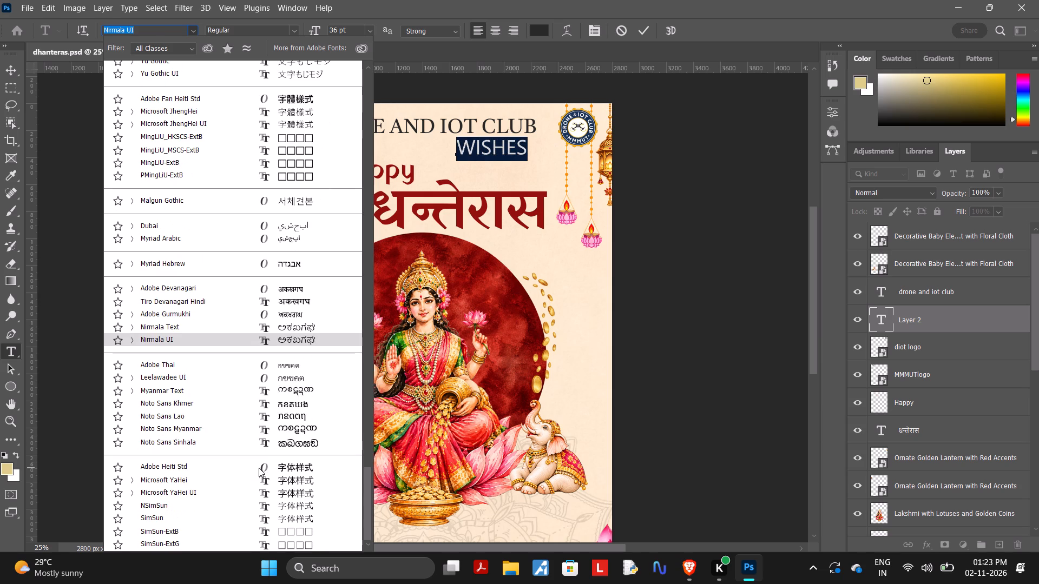
{"action": "scroll", "coordinate": [259, 468], "scroll_direction": "down", "scroll_amount": 2}
{"action": "scroll", "coordinate": [259, 468], "scroll_direction": "up", "scroll_amount": 11}
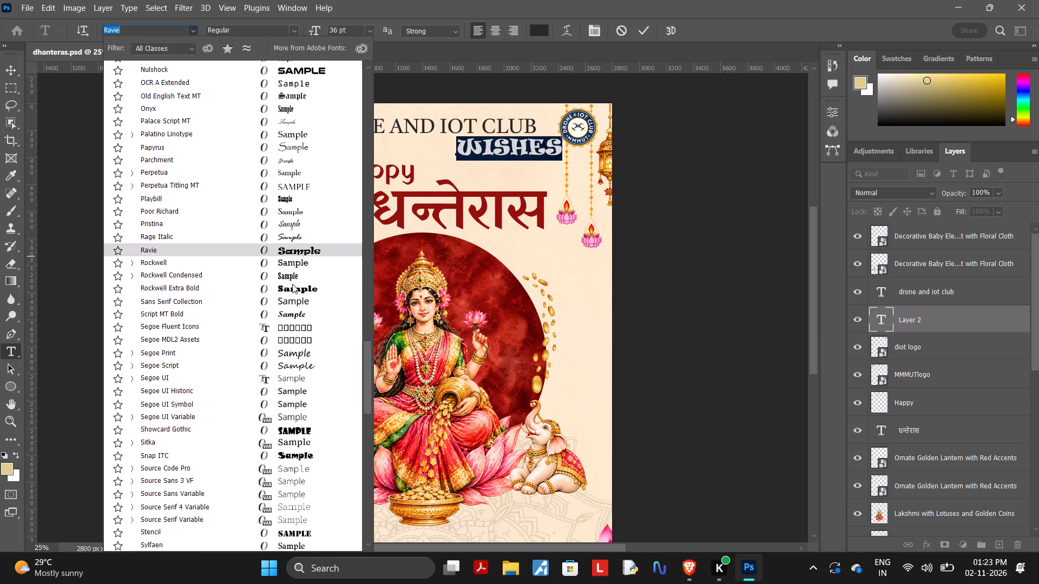
{"action": "left_click", "coordinate": [326, 237]}
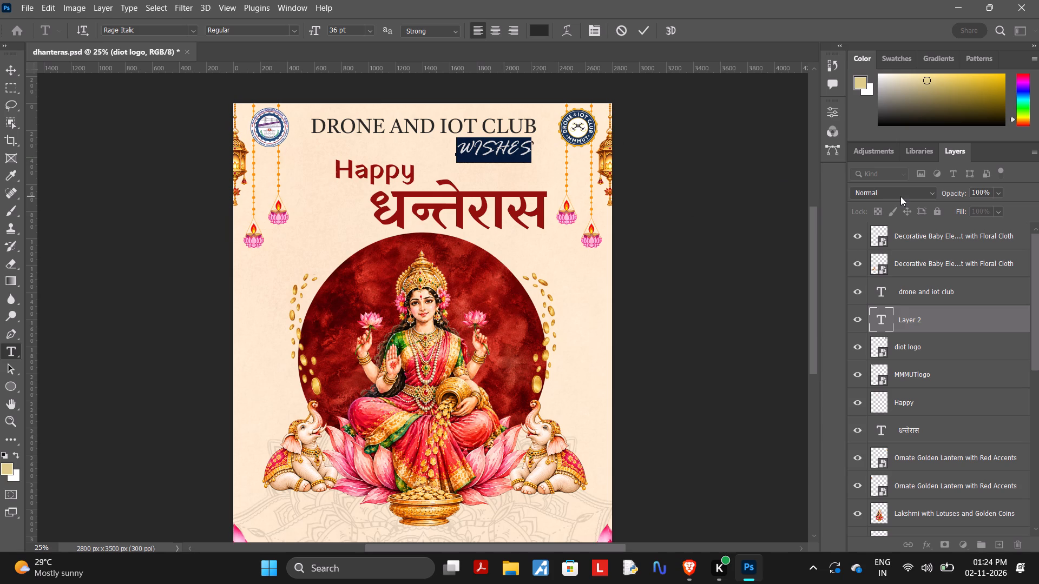
Switch the "wishes" text from all caps to small caps, keeping it in Rage Italic, and commit the text edit.
{"action": "left_click", "coordinate": [832, 110]}
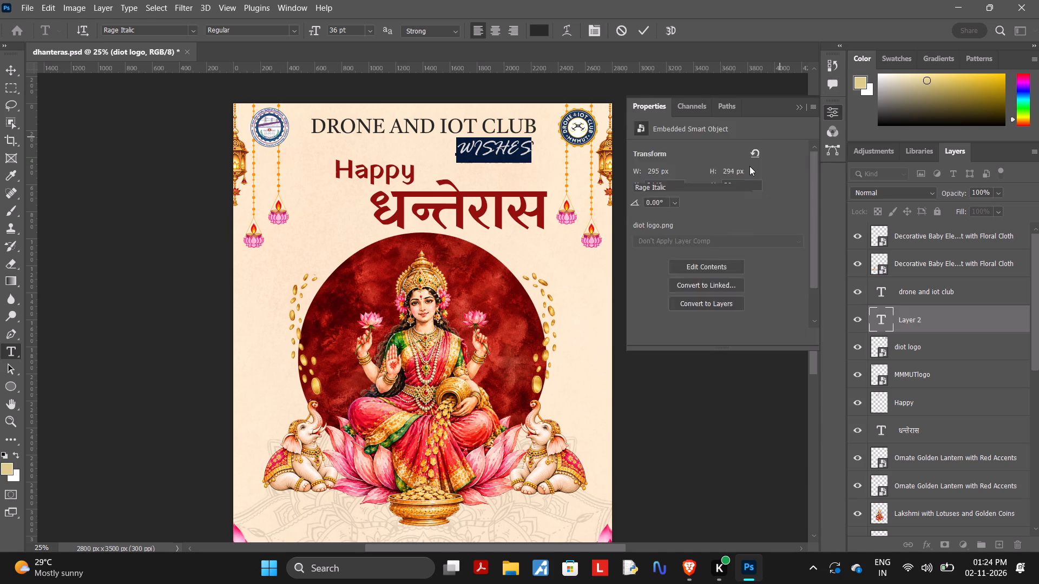
{"action": "scroll", "coordinate": [749, 166], "scroll_direction": "up", "scroll_amount": 2}
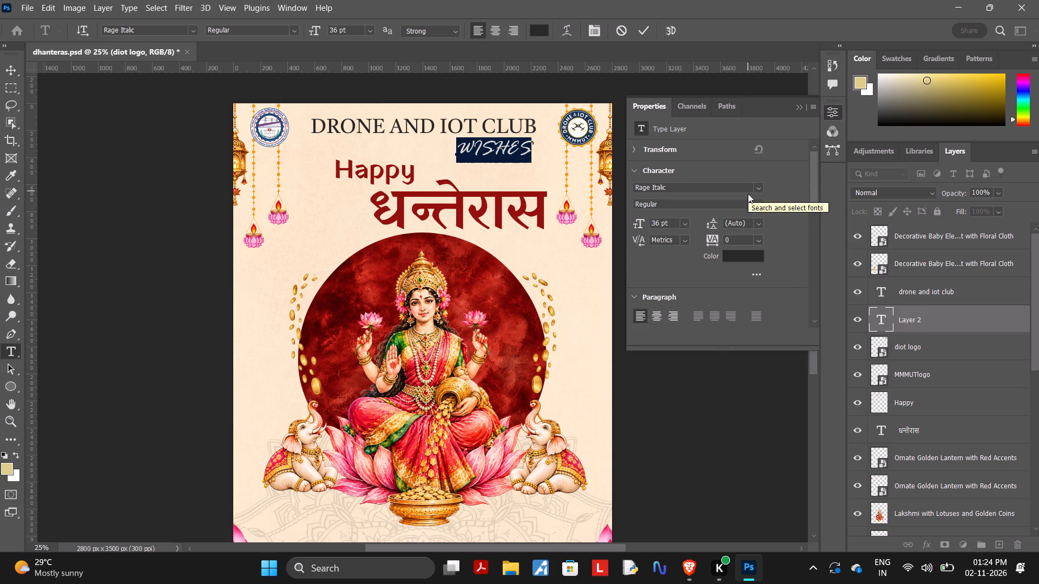
{"action": "left_click", "coordinate": [760, 191]}
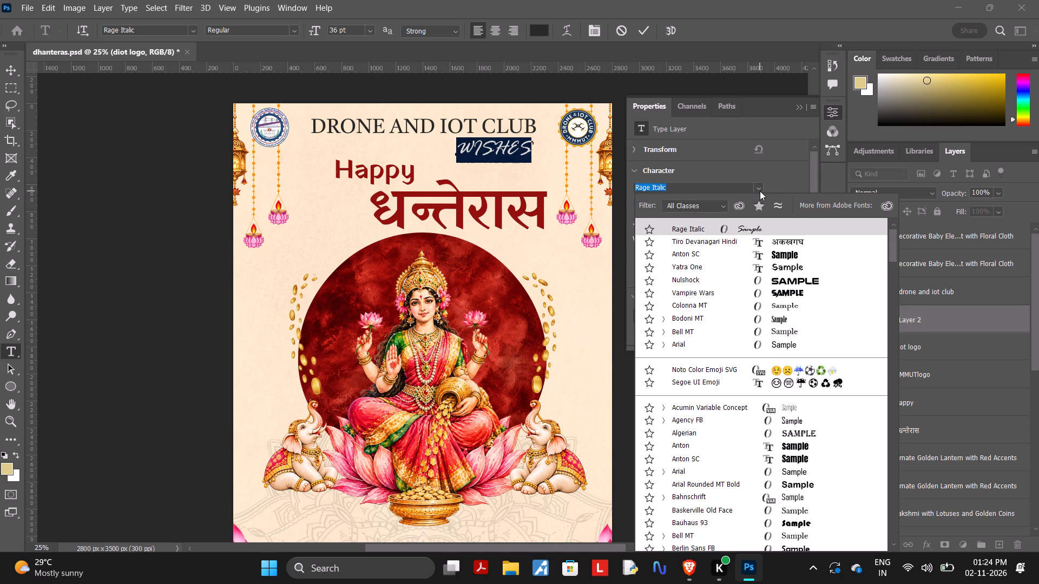
{"action": "left_click", "coordinate": [760, 191]}
{"action": "left_click", "coordinate": [755, 202]}
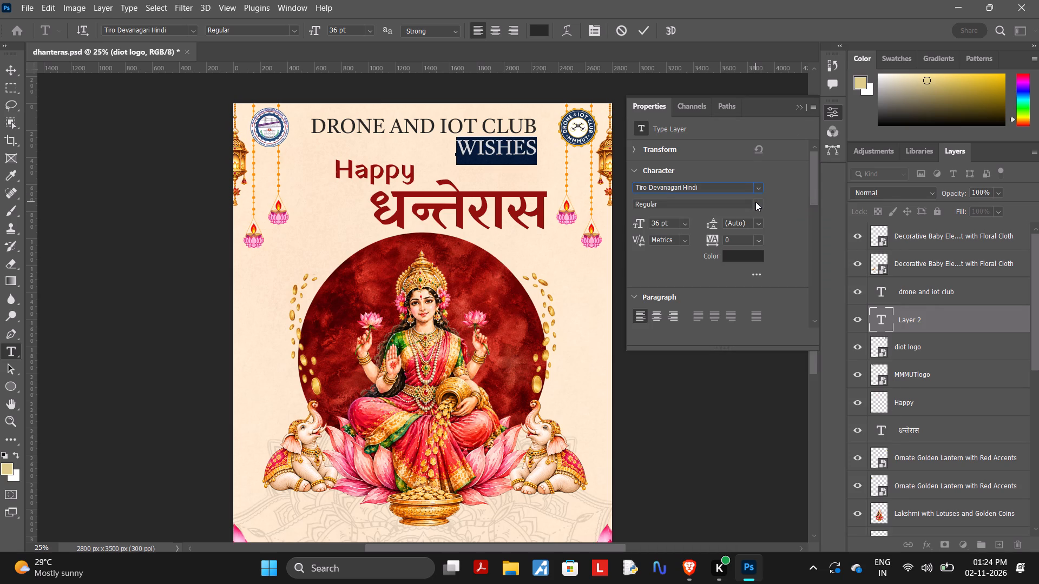
{"action": "left_click", "coordinate": [756, 191]}
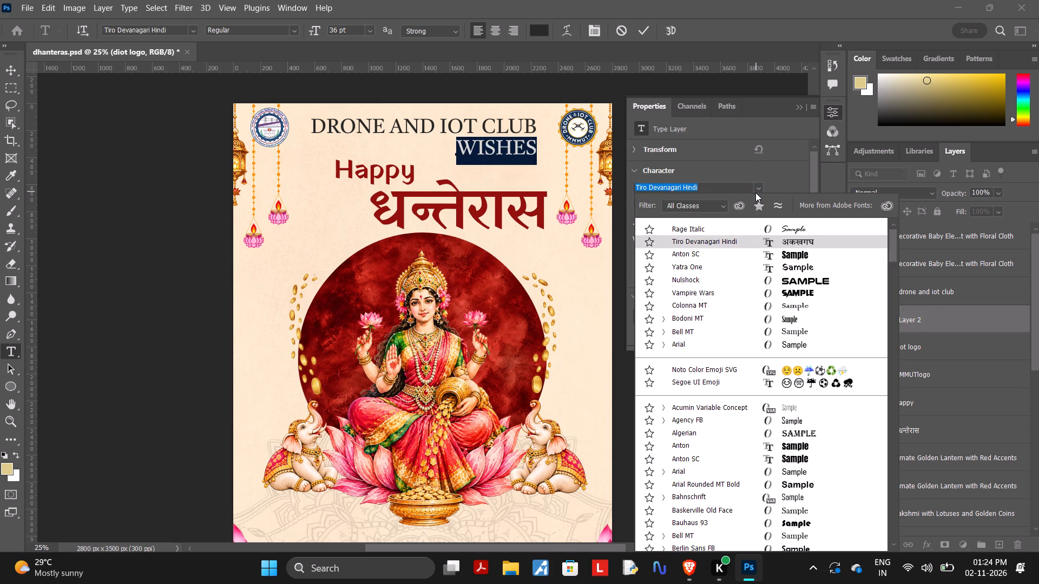
{"action": "left_click", "coordinate": [735, 229]}
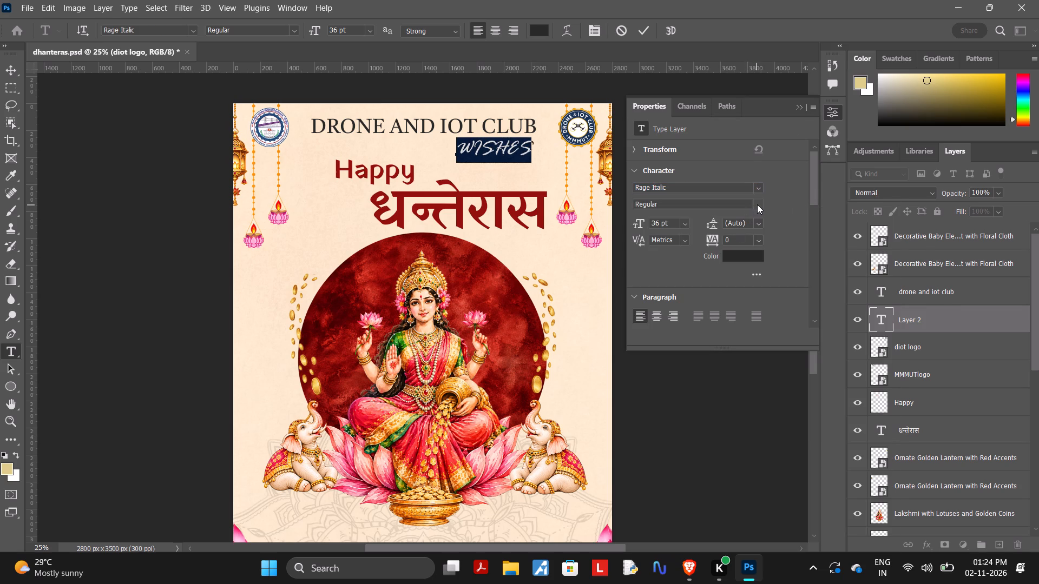
{"action": "left_click", "coordinate": [757, 203]}
{"action": "scroll", "coordinate": [735, 252], "scroll_direction": "down", "scroll_amount": 1}
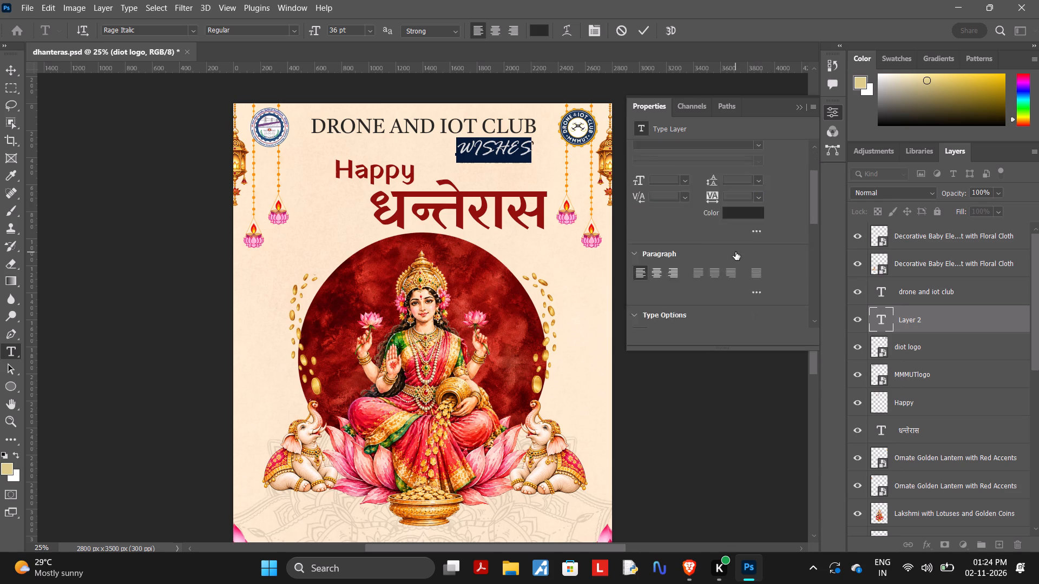
{"action": "scroll", "coordinate": [735, 252], "scroll_direction": "down", "scroll_amount": 2}
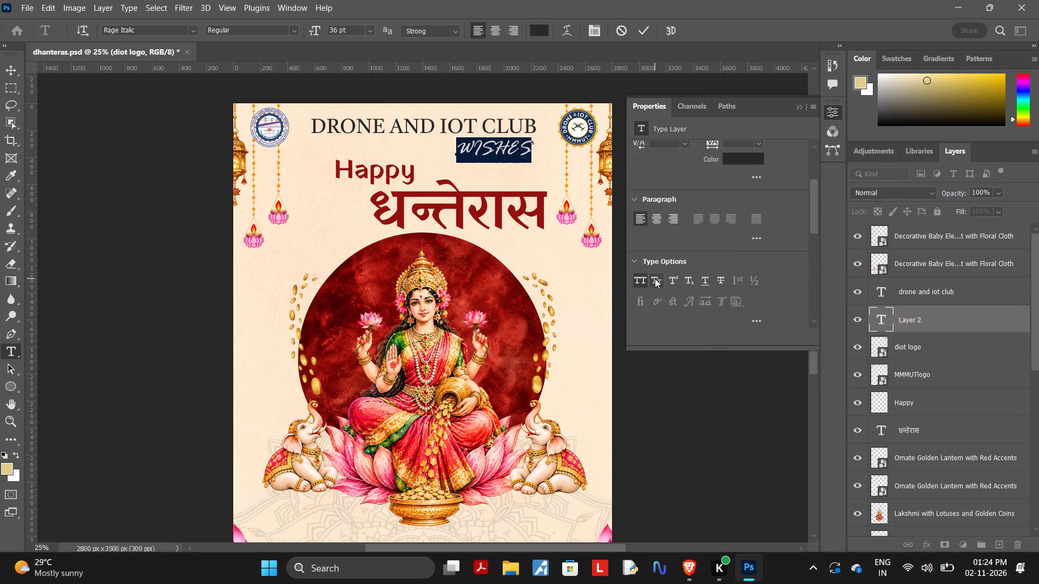
{"action": "left_click", "coordinate": [655, 278]}
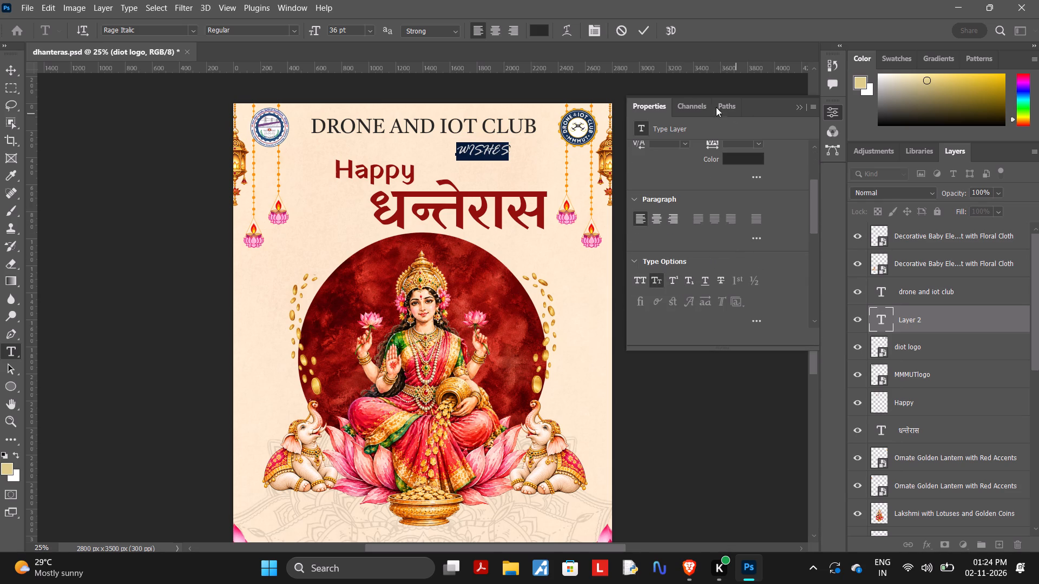
{"action": "left_click", "coordinate": [643, 31]}
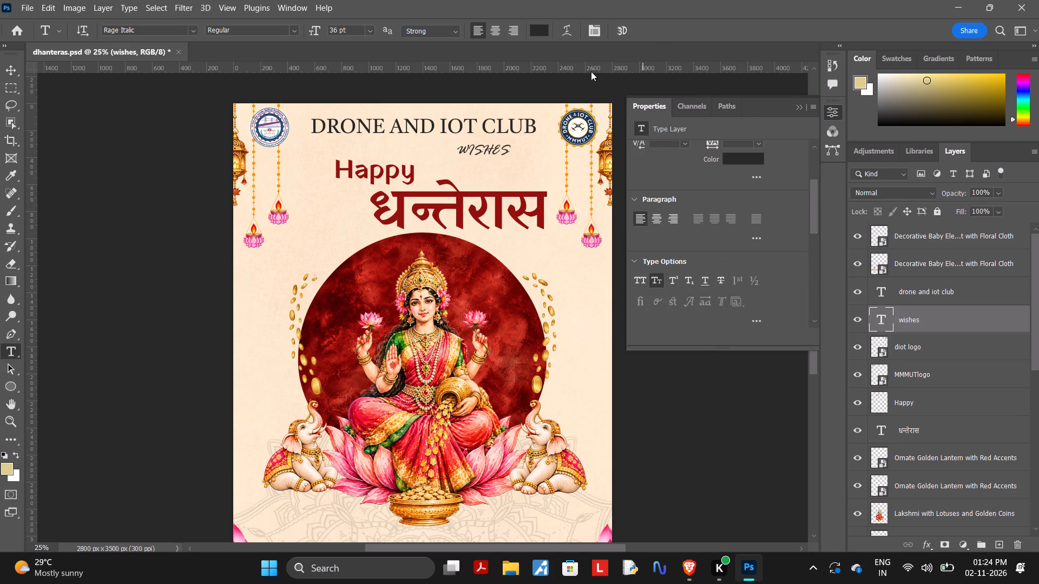
Move the "wishes" line so it sits horizontally centred on the poster, directly beneath the club name.
{"action": "left_click", "coordinate": [498, 152]}
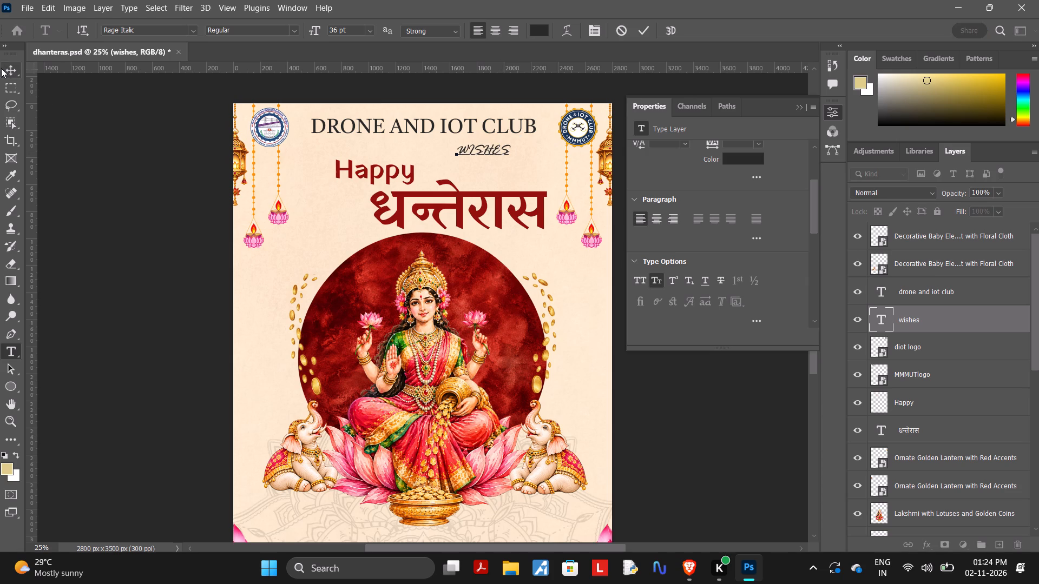
{"action": "left_click", "coordinate": [6, 68]}
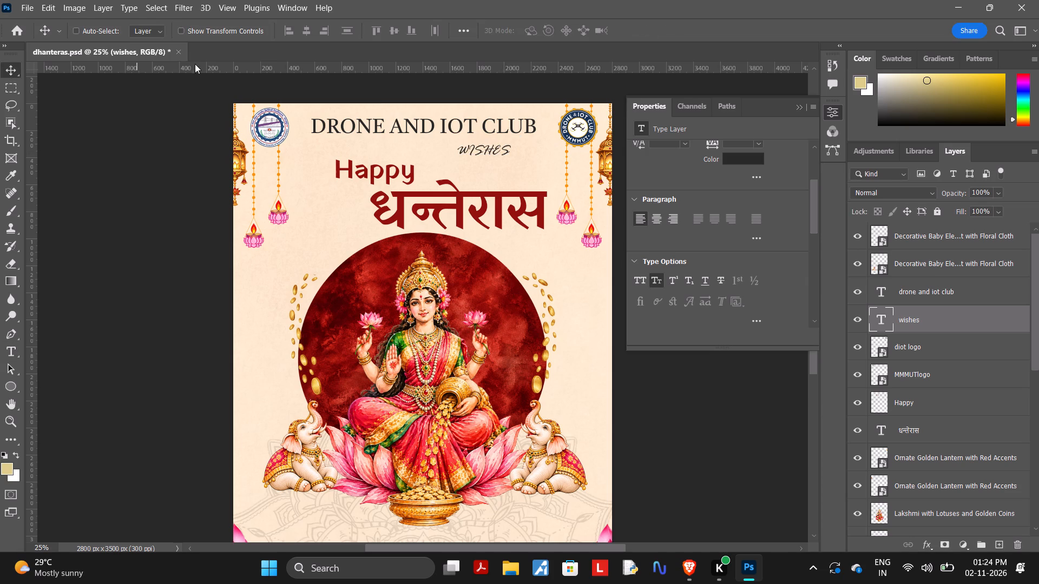
{"action": "left_click", "coordinate": [800, 107]}
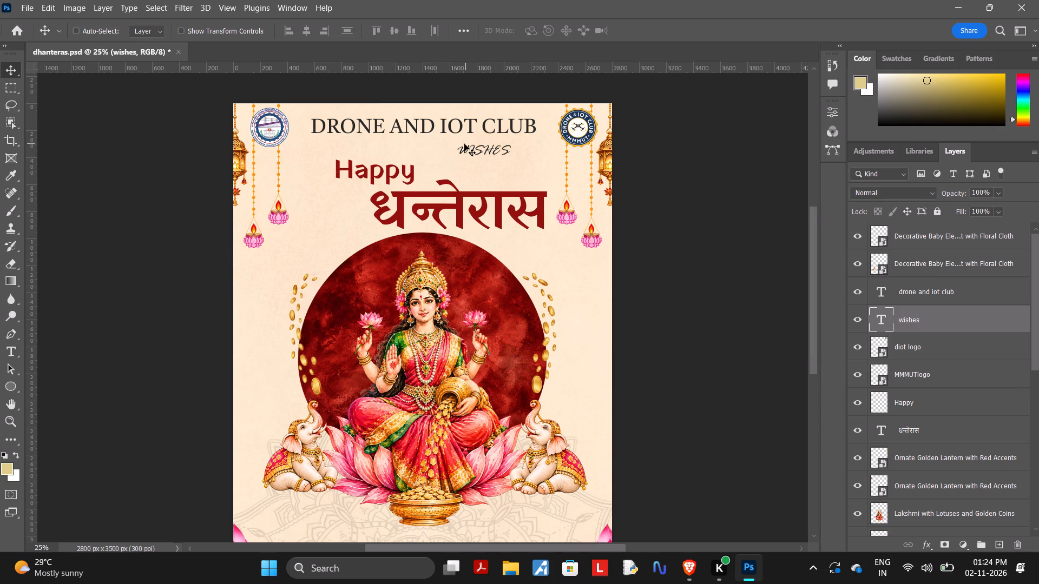
{"action": "left_click_drag", "start_coordinate": [482, 149], "coordinate": [423, 150]}
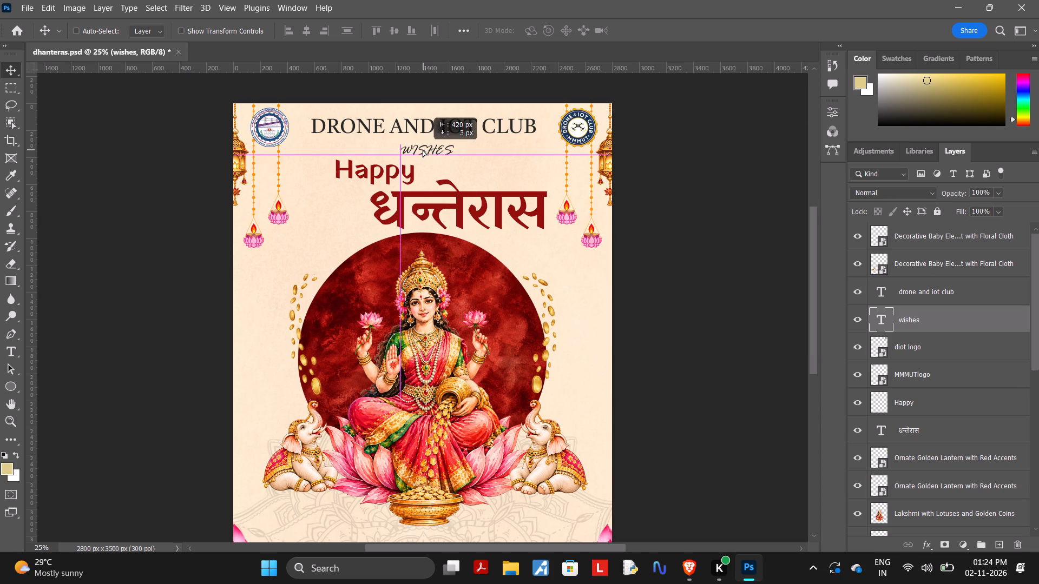
{"action": "left_click_drag", "start_coordinate": [423, 150], "coordinate": [421, 149]}
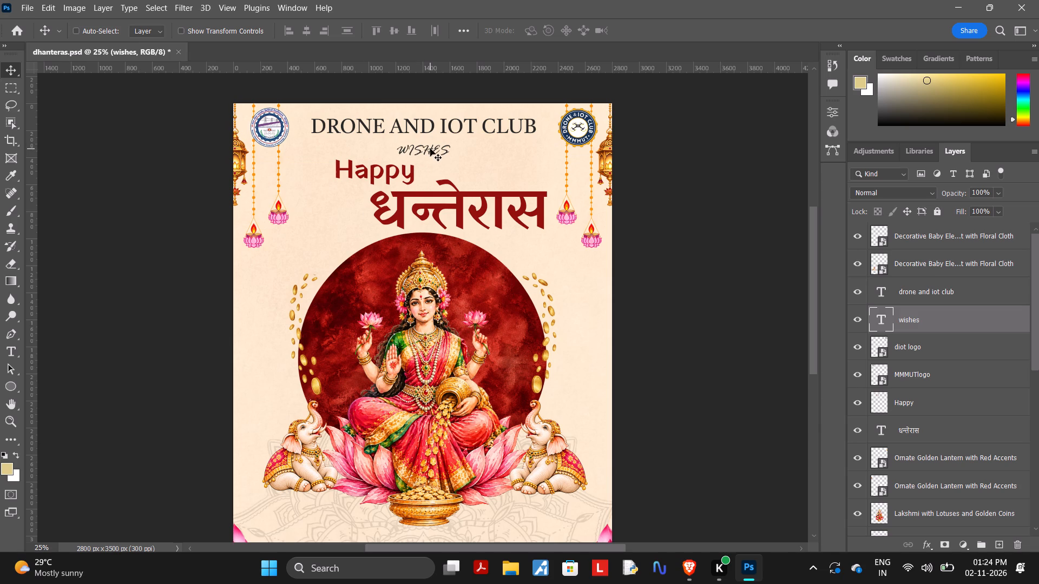
{"action": "left_click", "coordinate": [430, 149]}
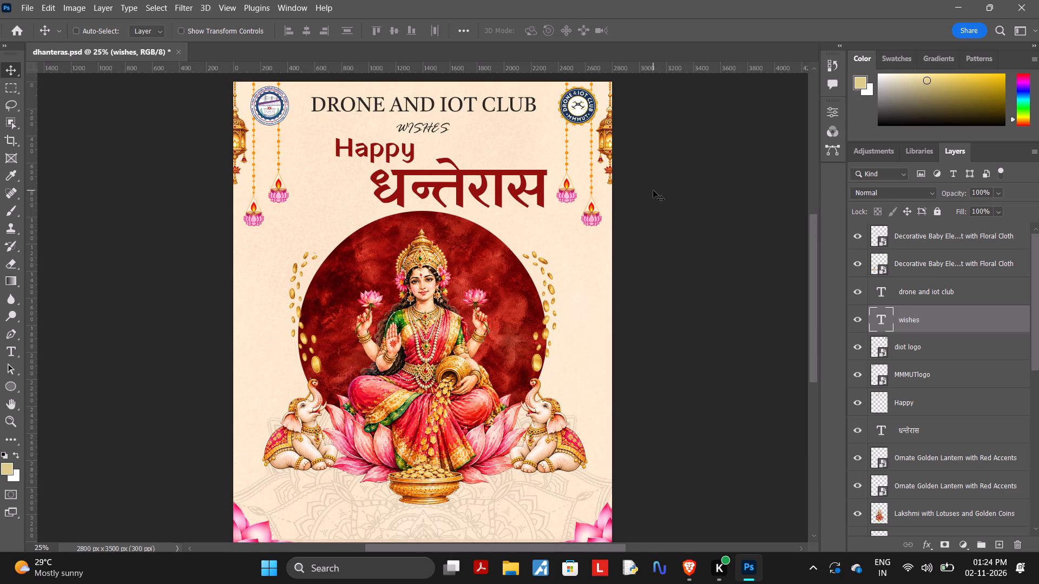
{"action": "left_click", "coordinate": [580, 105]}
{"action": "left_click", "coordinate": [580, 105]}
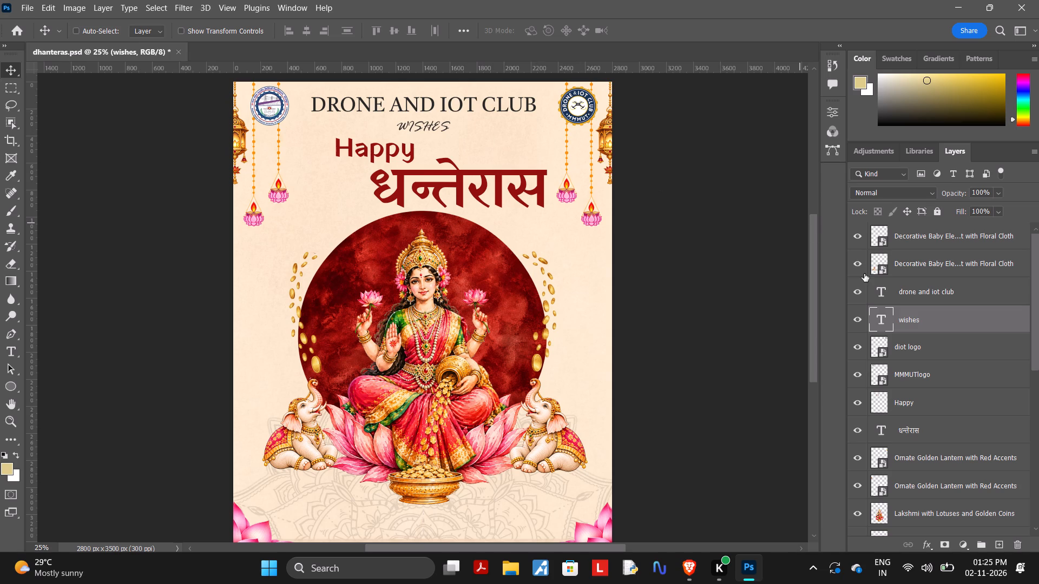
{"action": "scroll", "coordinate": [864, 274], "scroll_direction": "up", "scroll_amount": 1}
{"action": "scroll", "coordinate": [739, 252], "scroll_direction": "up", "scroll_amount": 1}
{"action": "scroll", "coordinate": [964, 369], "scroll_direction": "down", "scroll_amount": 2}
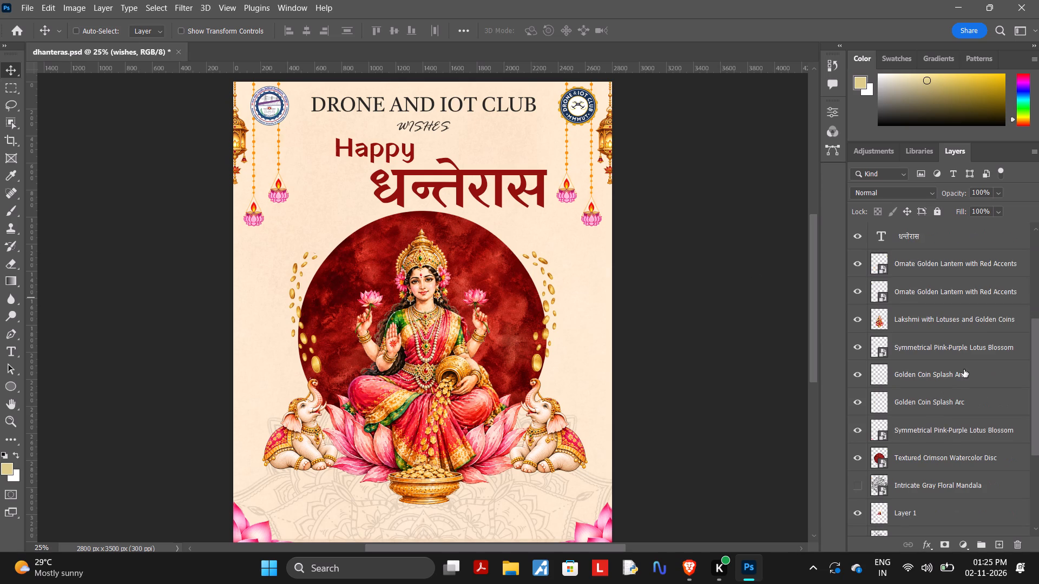
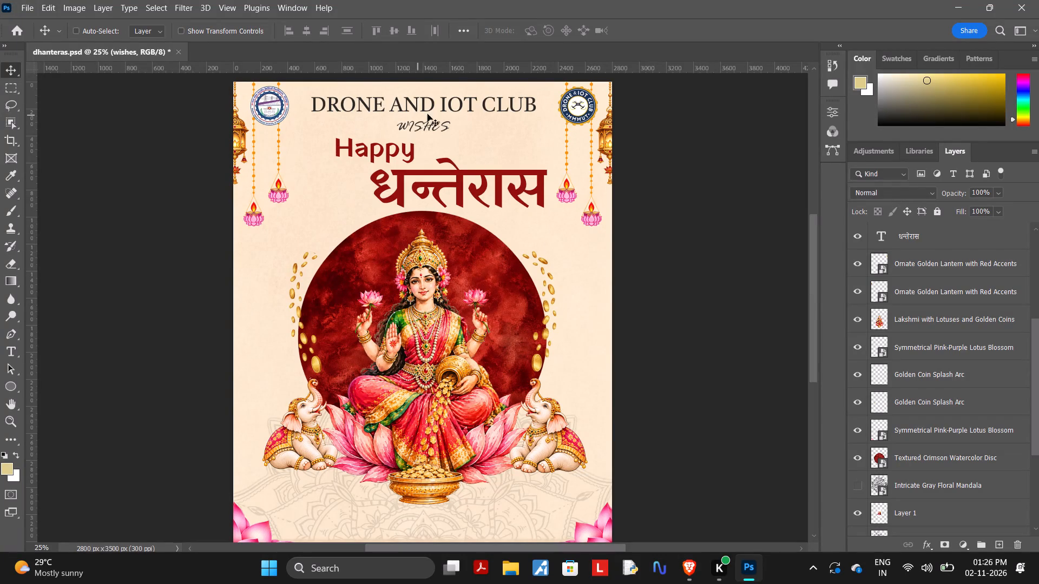
Reposition the diot logo beside the club heading, fine-tuning its height and spacing so it balances the MMMUT logo.
{"action": "left_click", "coordinate": [570, 101]}
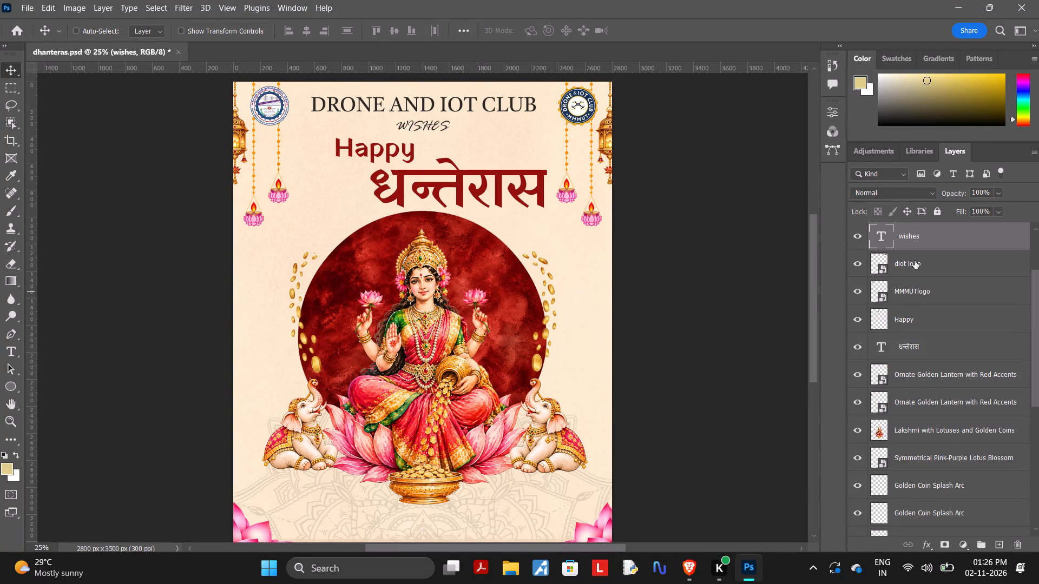
{"action": "left_click", "coordinate": [916, 260]}
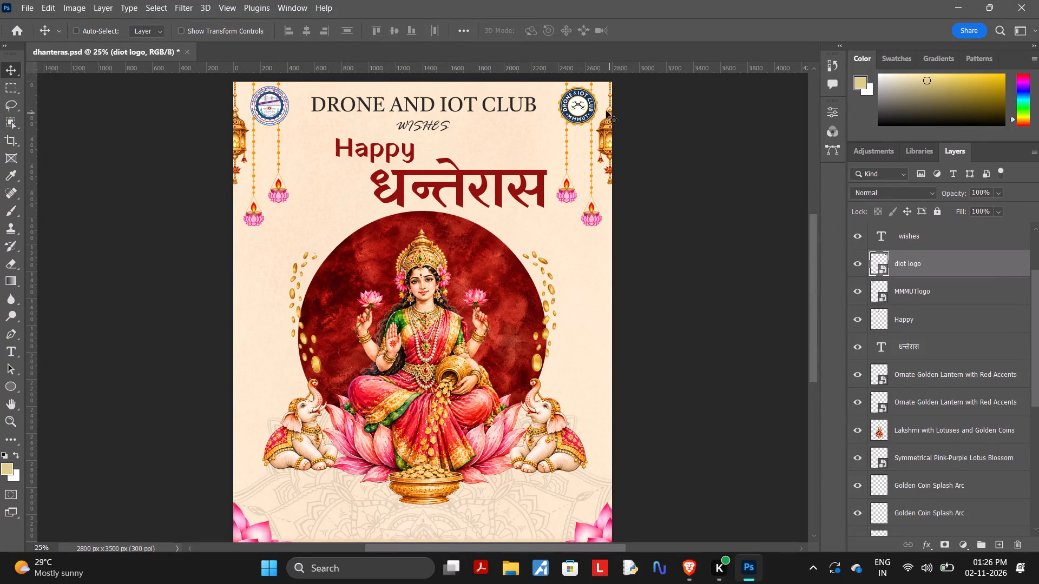
{"action": "left_click", "coordinate": [570, 106]}
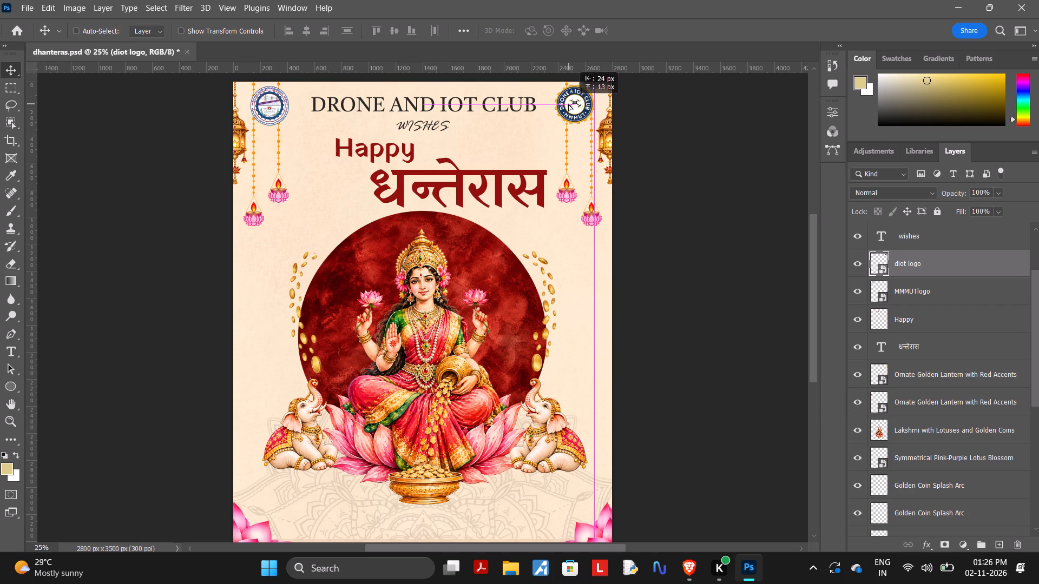
{"action": "left_click", "coordinate": [568, 105]}
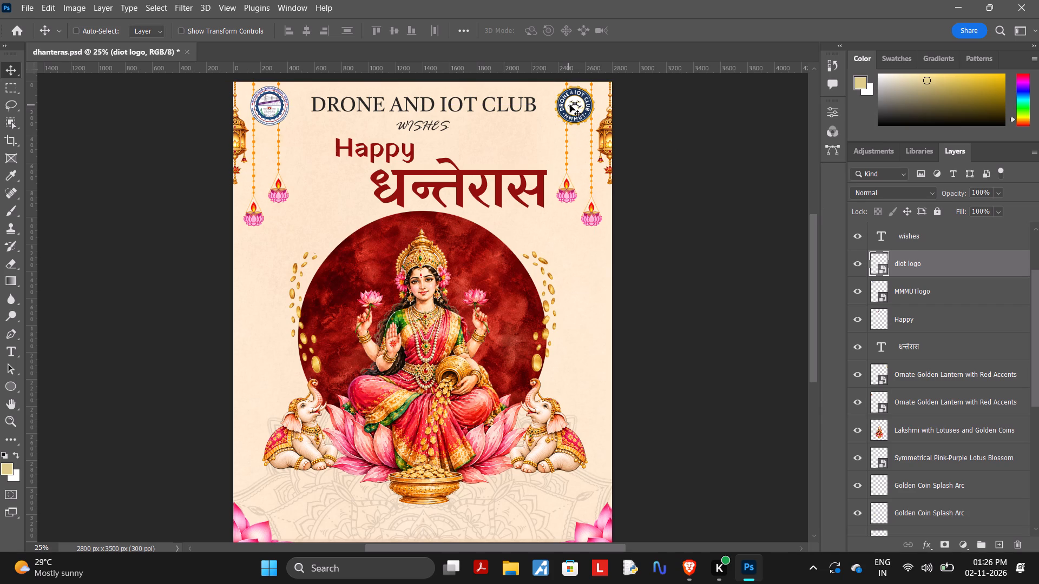
{"action": "key", "text": "Up"}
{"action": "key", "text": "Up"}
{"action": "key", "text": "Up"}
{"action": "key", "text": "Down"}
{"action": "key", "text": "Down"}
{"action": "left_click", "coordinate": [570, 105]}
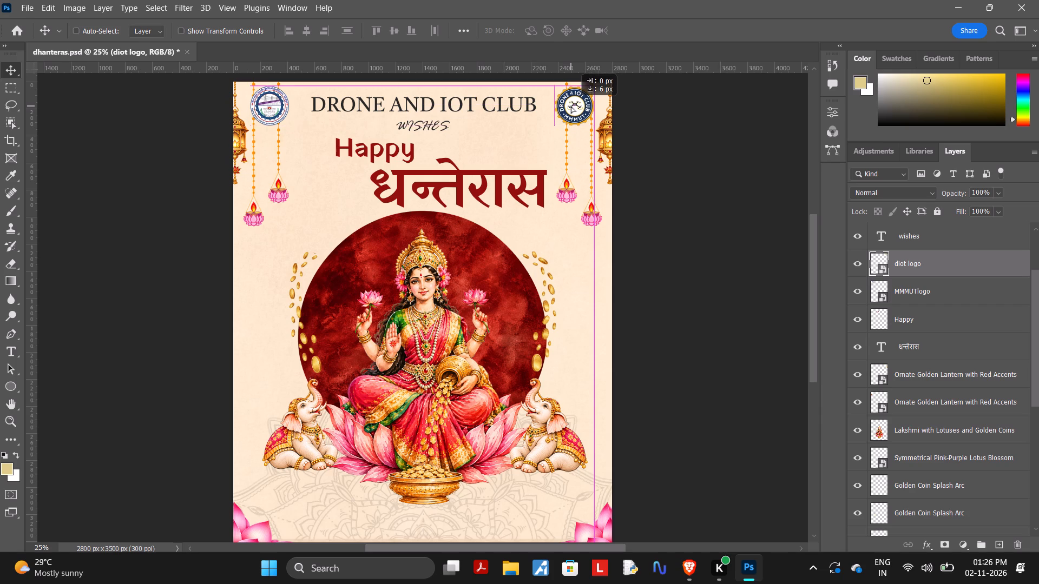
{"action": "key", "text": "Left"}
{"action": "key", "text": "Left"}
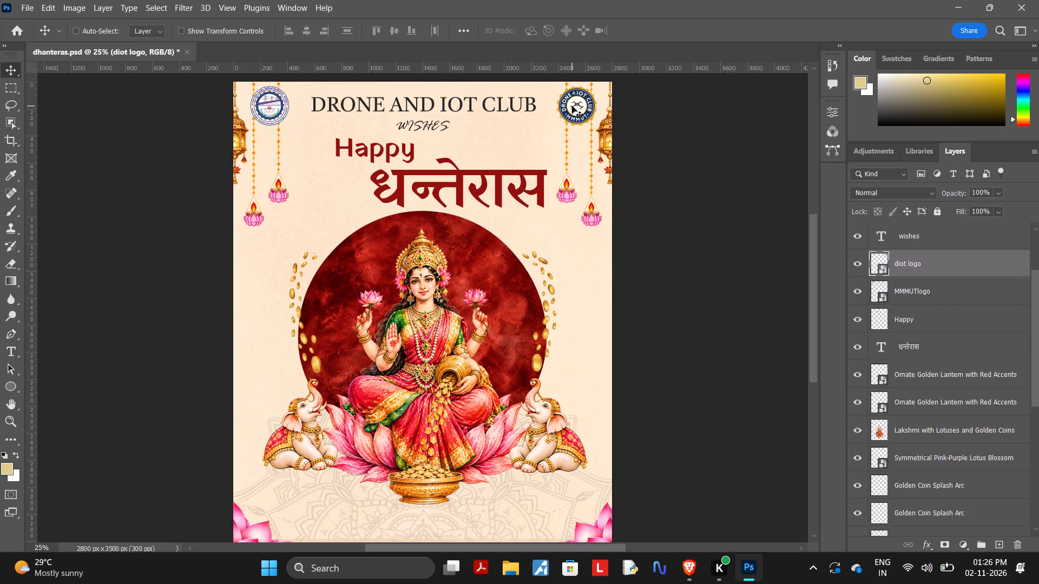
{"action": "key", "text": "Left"}
{"action": "key", "text": "Right"}
{"action": "key", "text": "Right"}
{"action": "key", "text": "Right"}
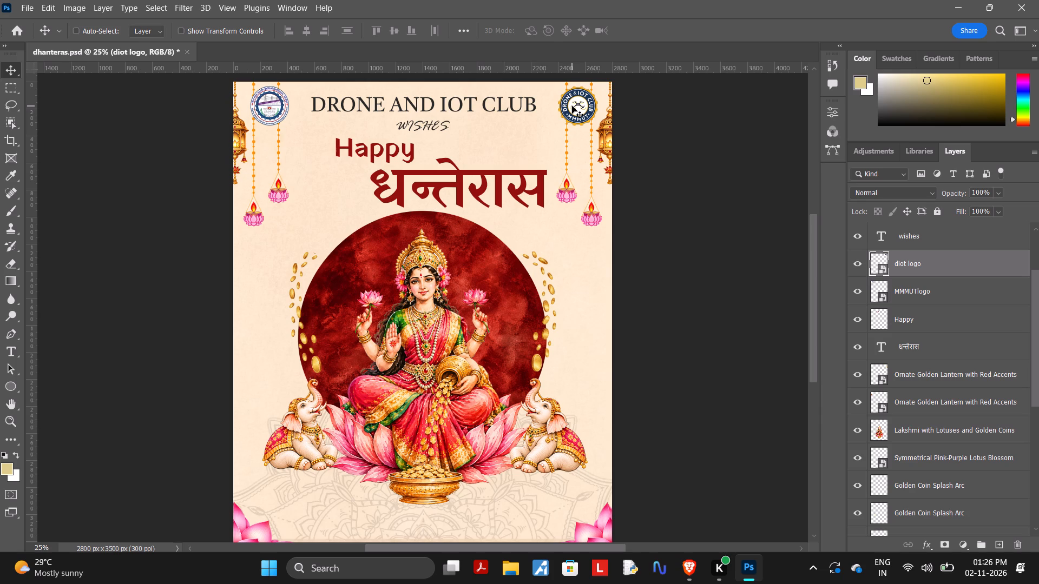
Shift the "drone and iot club" heading very slightly left and nudge its height so it sits evenly between the logos.
{"action": "left_click", "coordinate": [453, 110]}
{"action": "scroll", "coordinate": [930, 362], "scroll_direction": "up", "scroll_amount": 1}
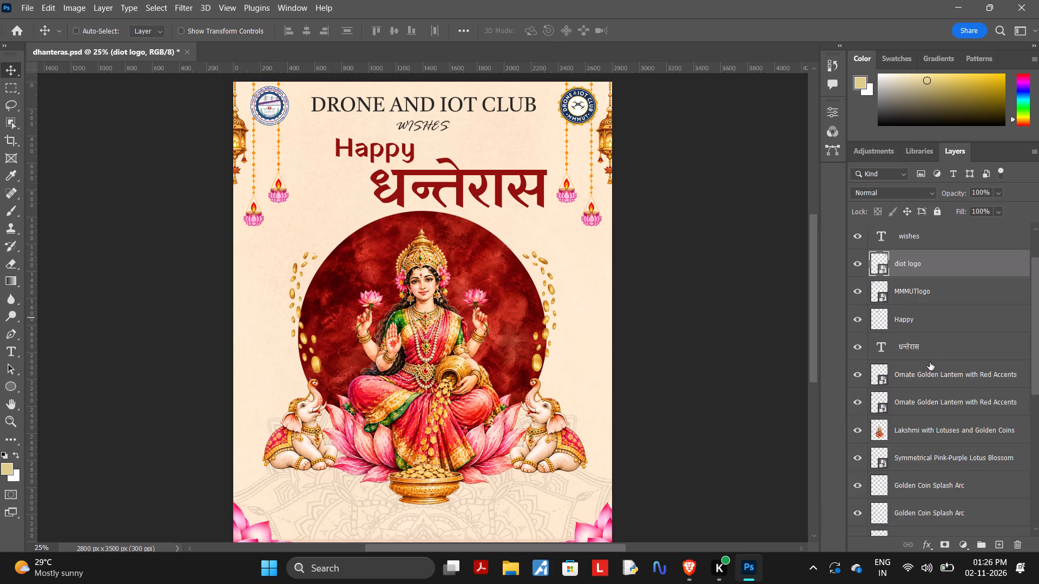
{"action": "scroll", "coordinate": [930, 362], "scroll_direction": "up", "scroll_amount": 1}
{"action": "left_click", "coordinate": [978, 280]}
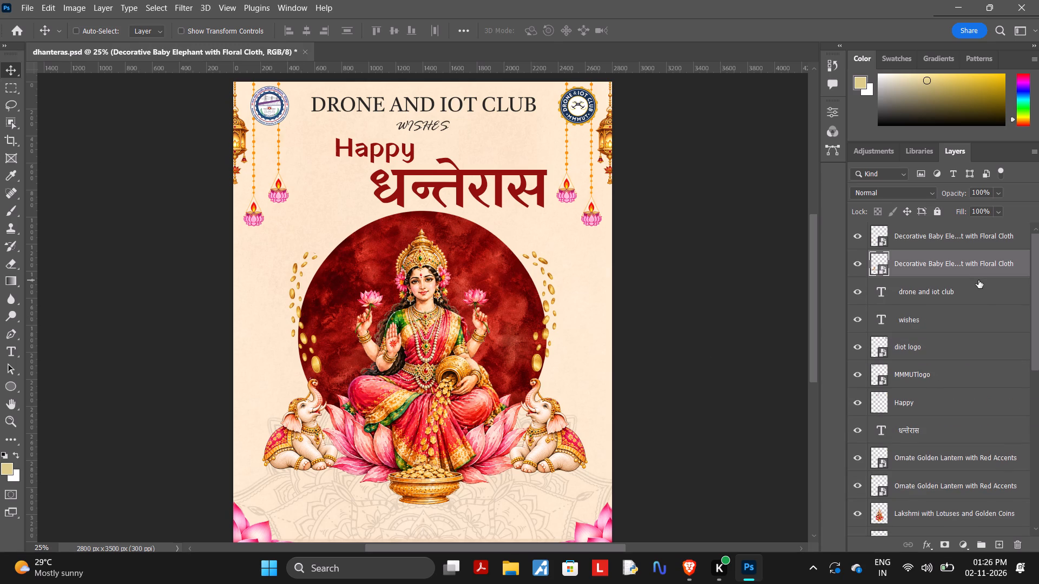
{"action": "left_click", "coordinate": [975, 284]}
{"action": "left_click", "coordinate": [970, 287]}
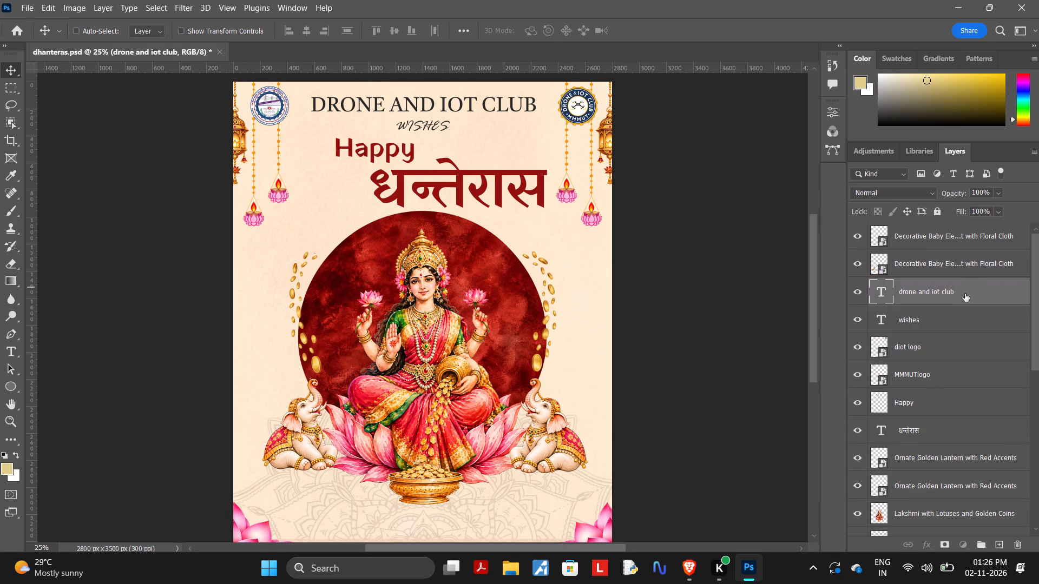
{"action": "left_click", "coordinate": [965, 294]}
{"action": "left_click", "coordinate": [494, 102]}
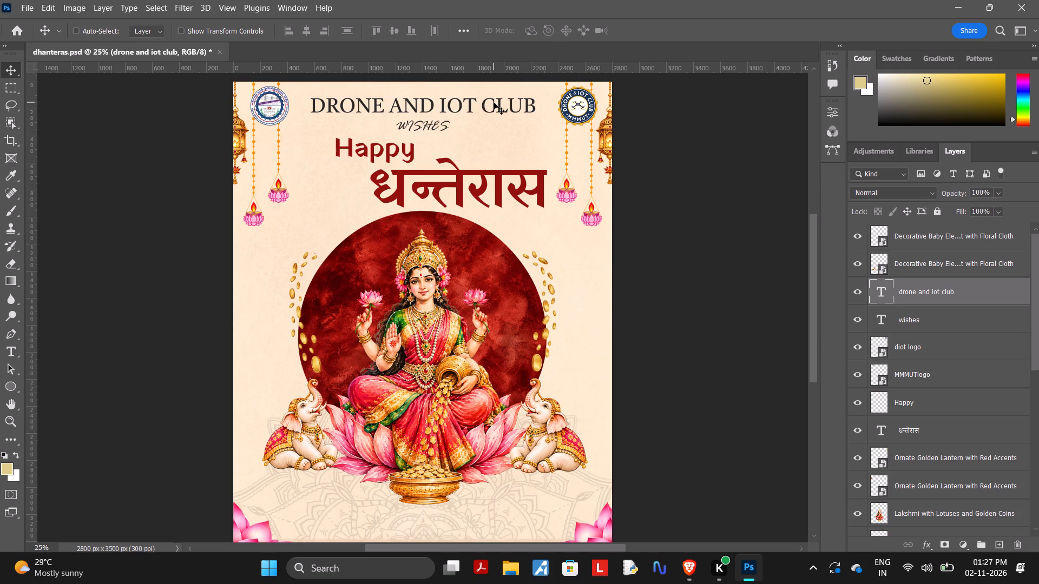
{"action": "key", "text": "Up"}
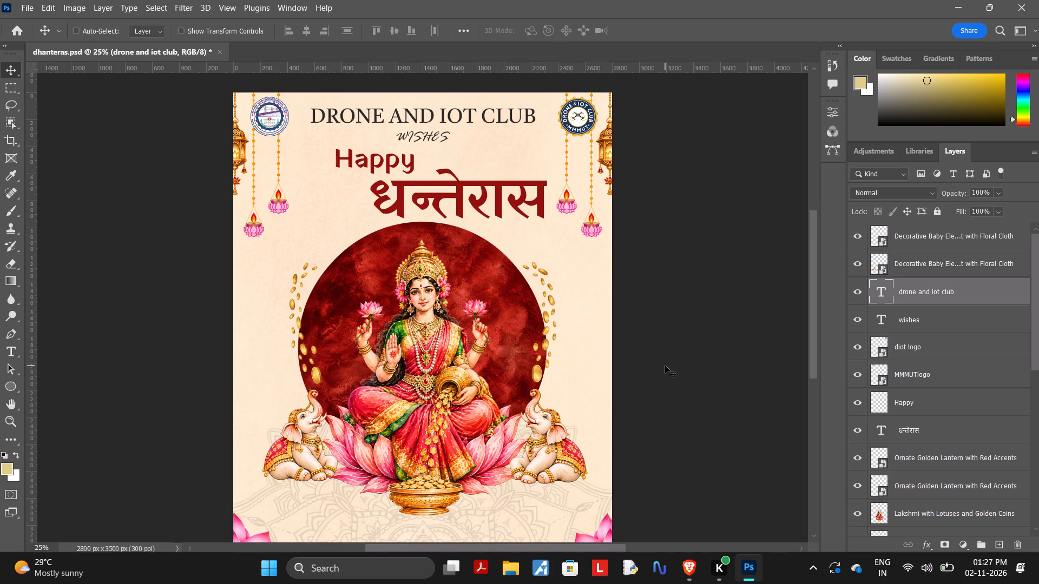
Examine the whole poster layout, then check the header's logos, club name and "wishes" line up close.
{"action": "key", "text": "ctrl+minus"}
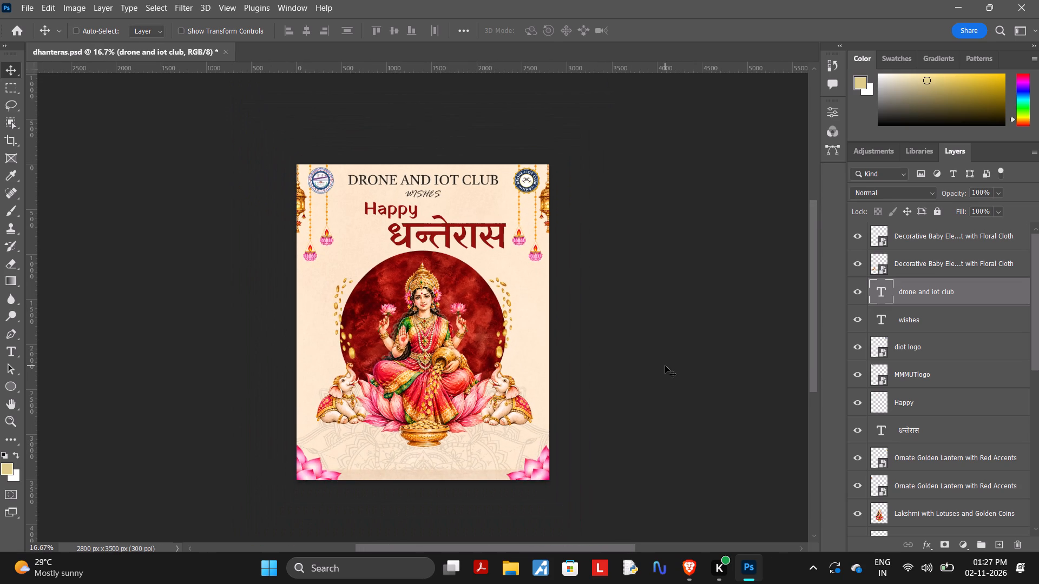
{"action": "scroll", "coordinate": [665, 366], "scroll_direction": "down", "scroll_amount": 1}
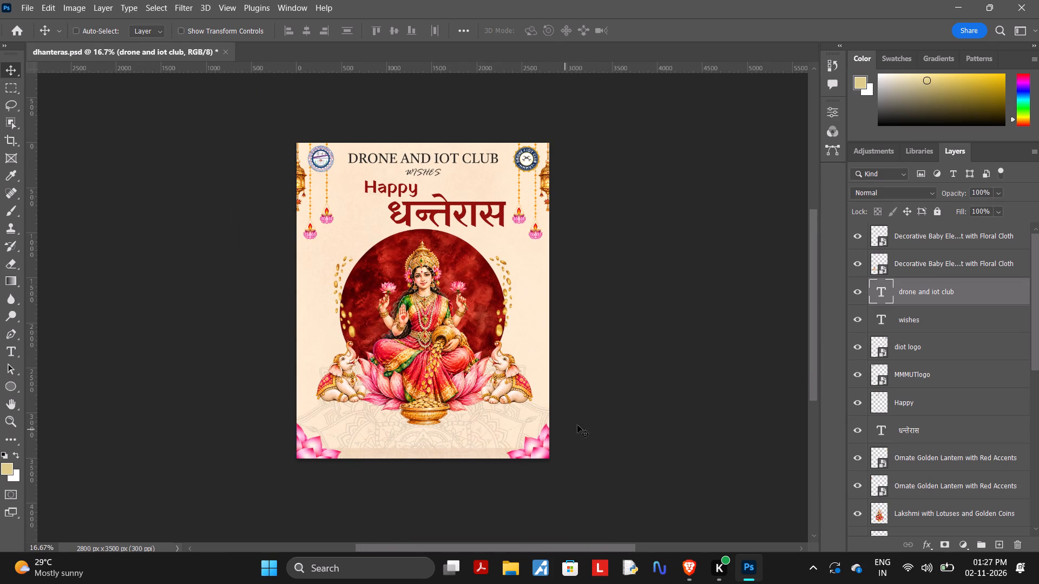
{"action": "scroll", "coordinate": [584, 426], "scroll_direction": "up", "scroll_amount": 2, "text": "ctrl"}
{"action": "scroll", "coordinate": [584, 426], "scroll_direction": "right", "scroll_amount": 1}
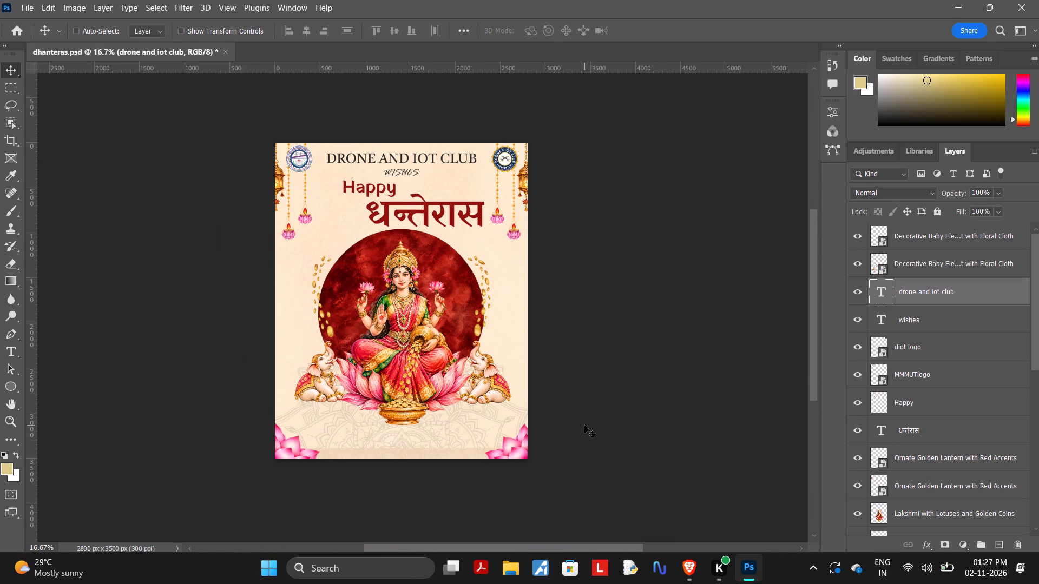
{"action": "key", "text": "ctrl+plus"}
{"action": "key", "text": "ctrl+plus"}
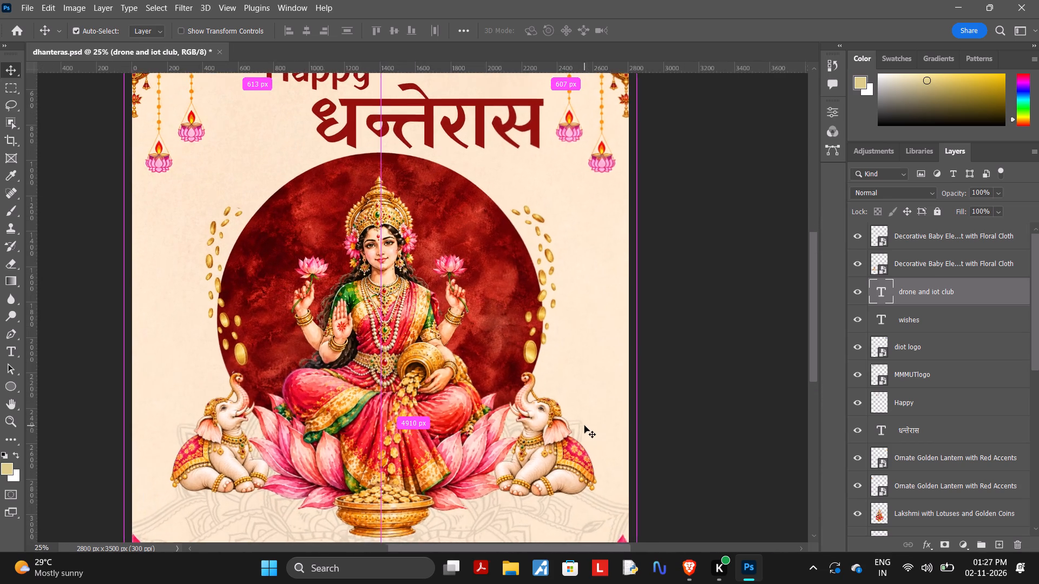
{"action": "key", "text": "Down"}
{"action": "key", "text": "Down"}
{"action": "key", "text": "Down"}
{"action": "scroll", "coordinate": [584, 426], "scroll_direction": "down", "scroll_amount": 1}
{"action": "scroll", "coordinate": [584, 426], "scroll_direction": "up", "scroll_amount": 2}
{"action": "scroll", "coordinate": [584, 426], "scroll_direction": "down", "scroll_amount": 3}
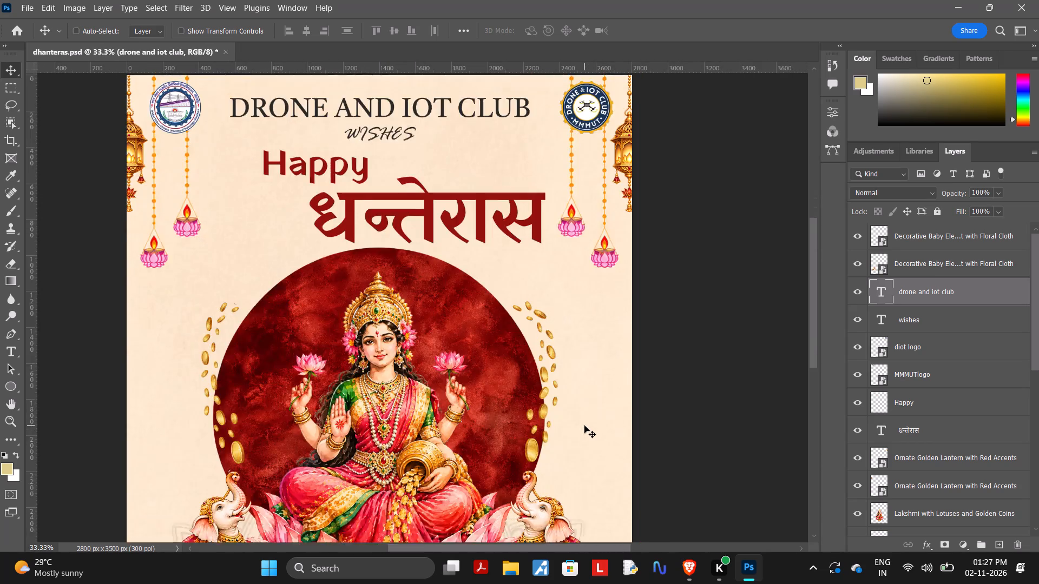
{"action": "scroll", "coordinate": [584, 426], "scroll_direction": "down", "scroll_amount": 3}
{"action": "scroll", "coordinate": [584, 426], "scroll_direction": "up", "scroll_amount": 9}
{"action": "scroll", "coordinate": [584, 426], "scroll_direction": "down", "scroll_amount": 1}
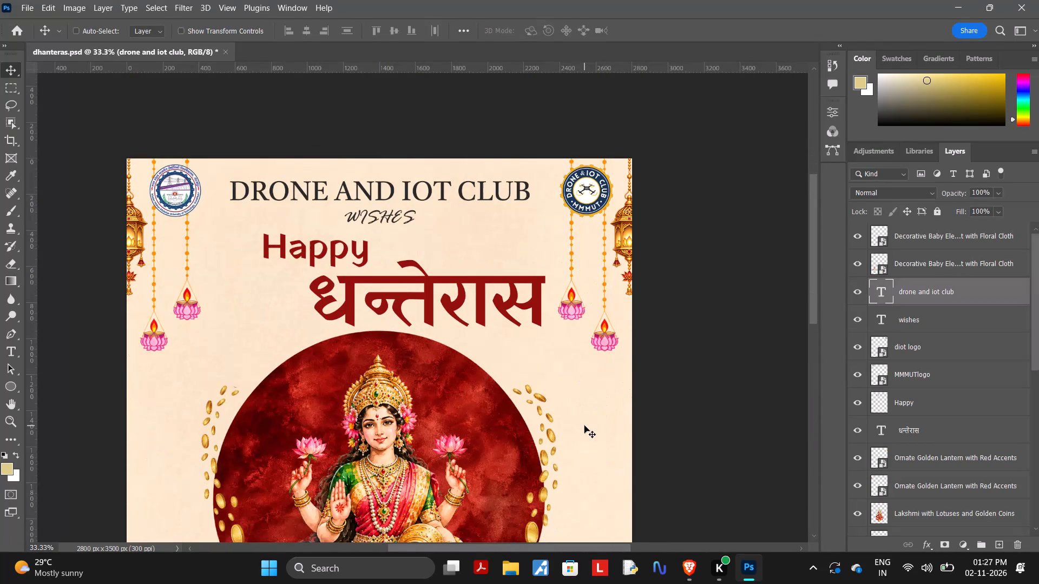
Inspect the lower edge of the poster up close, especially the plain strip between the two corner lotuses.
{"action": "scroll", "coordinate": [584, 426], "scroll_direction": "down", "scroll_amount": 7}
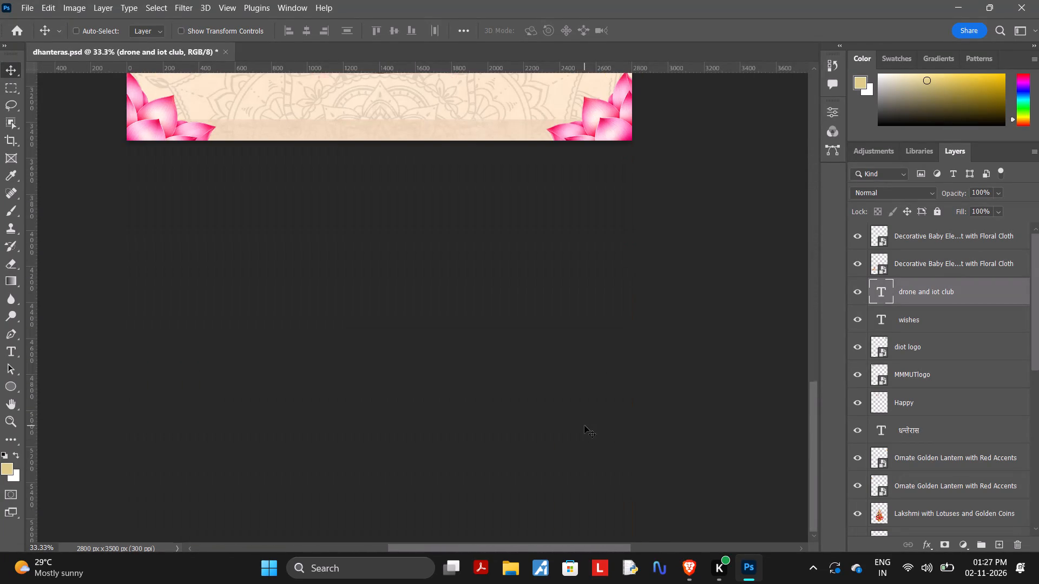
{"action": "scroll", "coordinate": [444, 144], "scroll_direction": "up", "scroll_amount": 1}
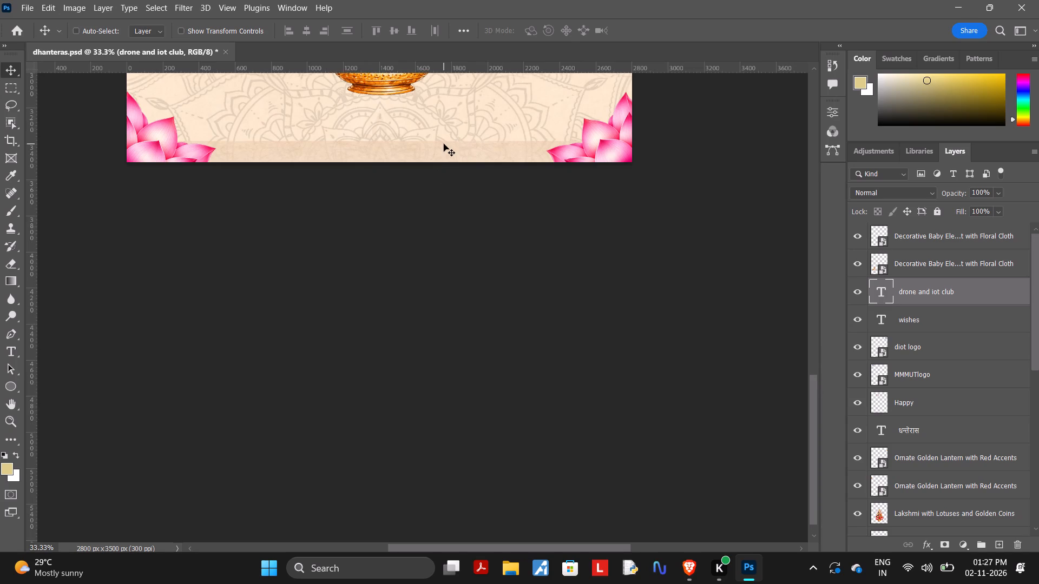
{"action": "scroll", "coordinate": [444, 144], "scroll_direction": "up", "scroll_amount": 1}
{"action": "key", "text": "ctrl+minus"}
{"action": "key", "text": "ctrl+plus"}
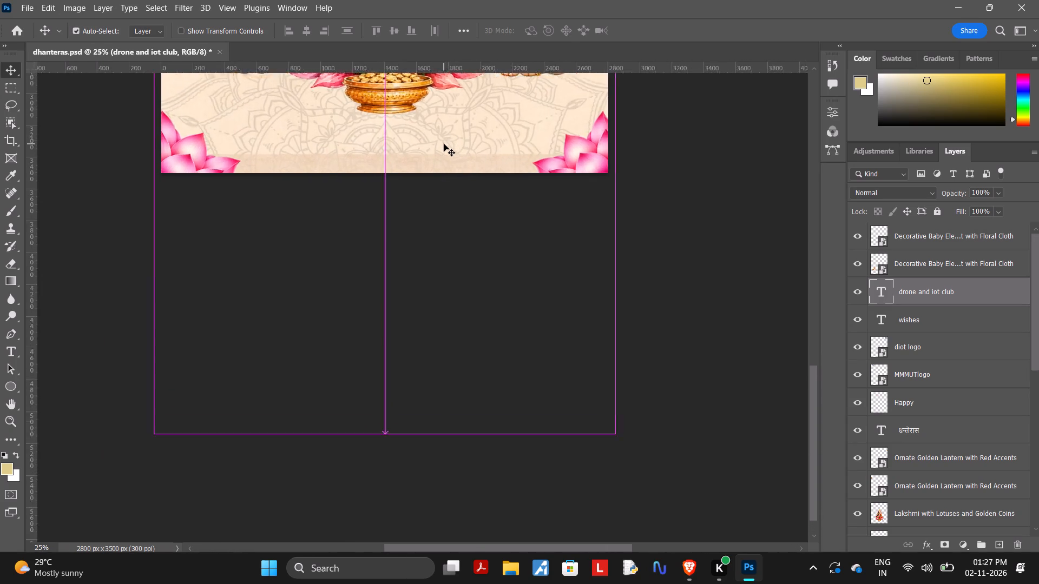
{"action": "key", "text": "ctrl+plus"}
{"action": "key", "text": "ctrl+plus"}
{"action": "scroll", "coordinate": [444, 144], "scroll_direction": "right", "scroll_amount": 1}
{"action": "scroll", "coordinate": [444, 144], "scroll_direction": "left", "scroll_amount": 2}
{"action": "scroll", "coordinate": [444, 144], "scroll_direction": "right", "scroll_amount": 1}
{"action": "scroll", "coordinate": [444, 144], "scroll_direction": "up", "scroll_amount": 2, "text": "ctrl"}
{"action": "scroll", "coordinate": [444, 144], "scroll_direction": "down", "scroll_amount": 2, "text": "ctrl"}
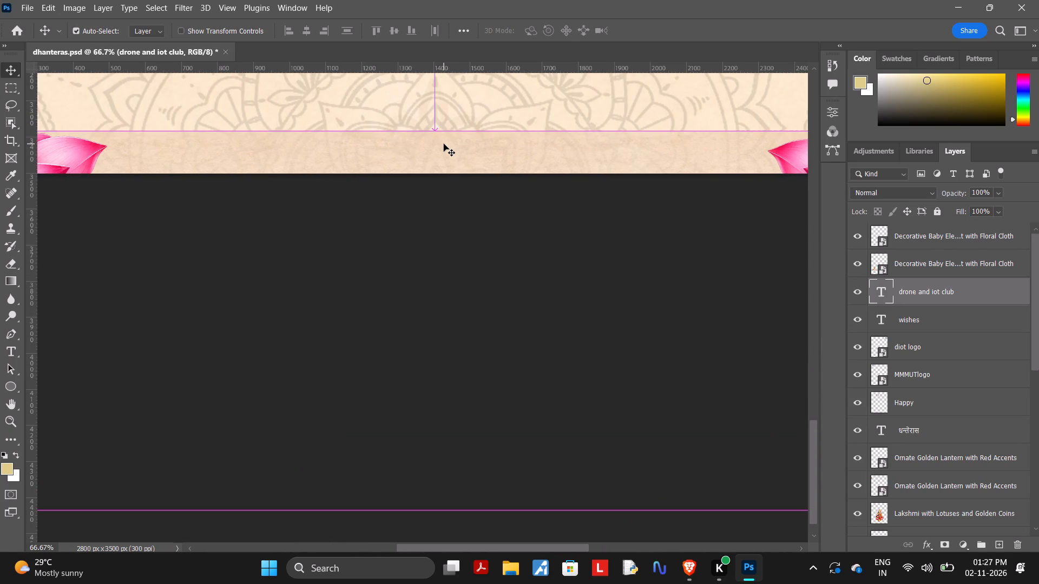
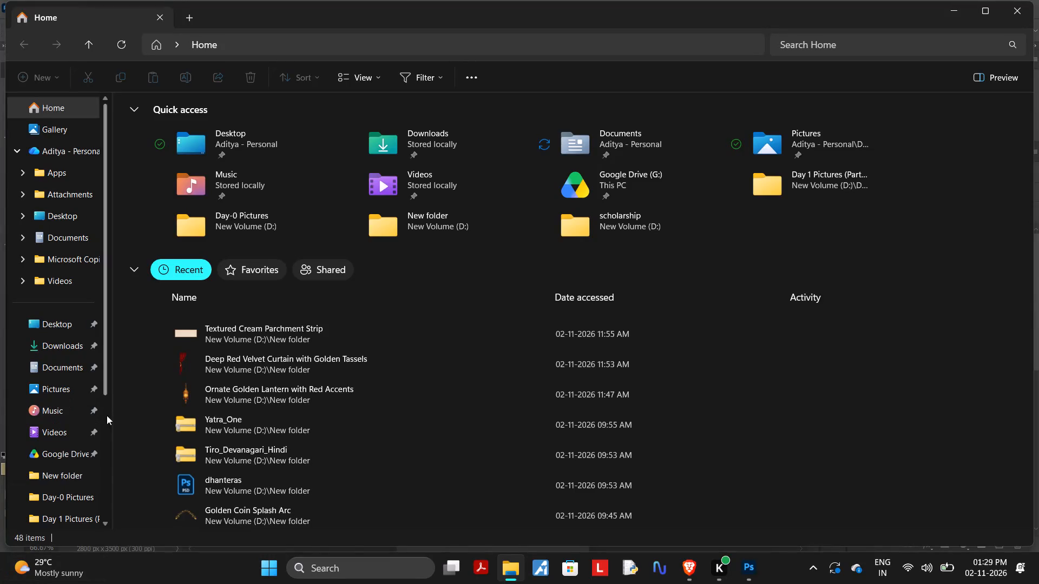
Search the New Volume (D:) drive for "in" and place the Instagram logo DIoT image into the dhanteras.psd poster in Photoshop.
{"action": "left_click", "coordinate": [85, 473]}
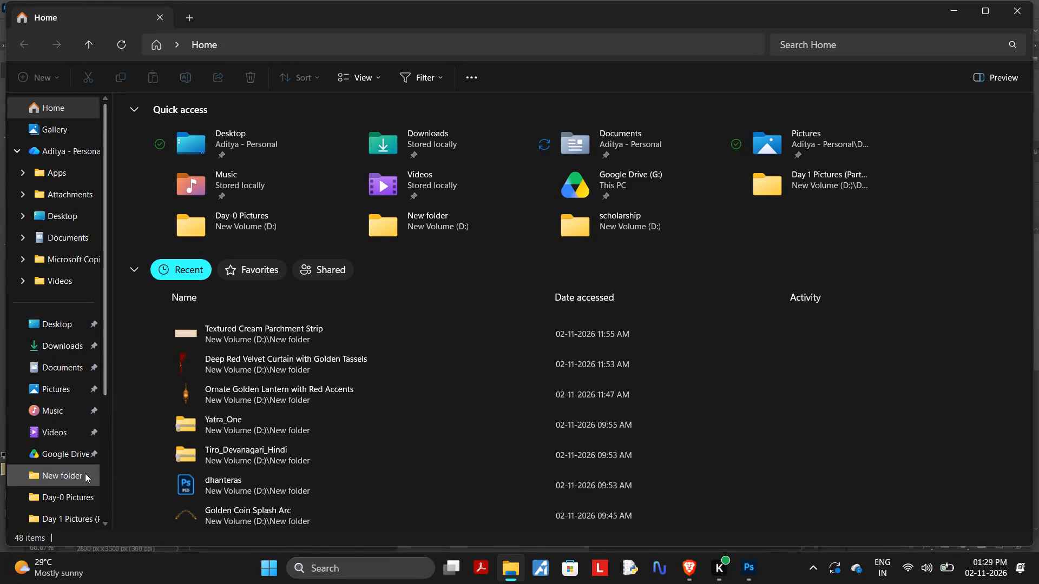
{"action": "scroll", "coordinate": [44, 469], "scroll_direction": "down", "scroll_amount": 1}
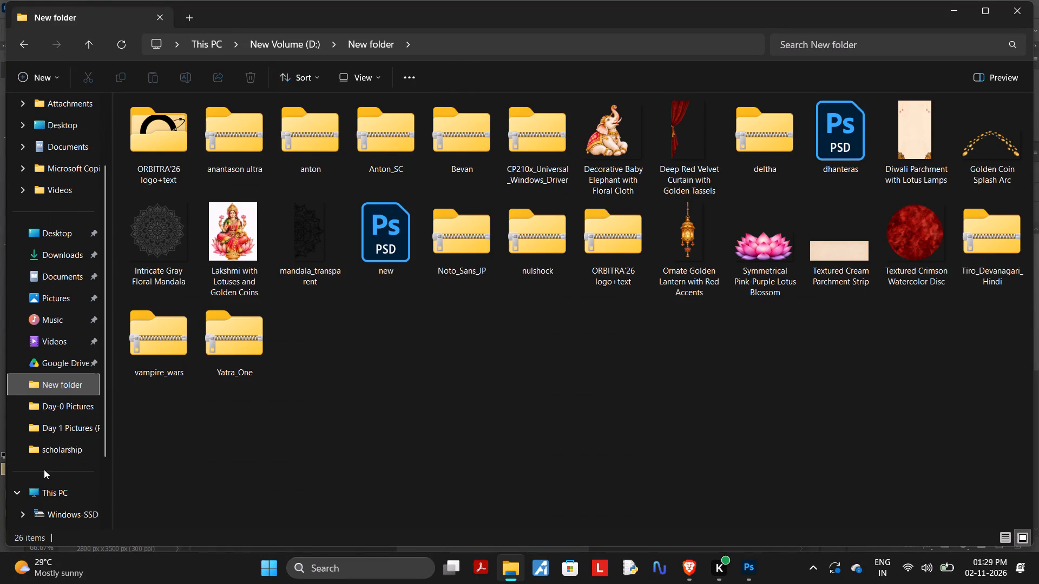
{"action": "scroll", "coordinate": [62, 507], "scroll_direction": "down", "scroll_amount": 1}
{"action": "left_click", "coordinate": [75, 475]}
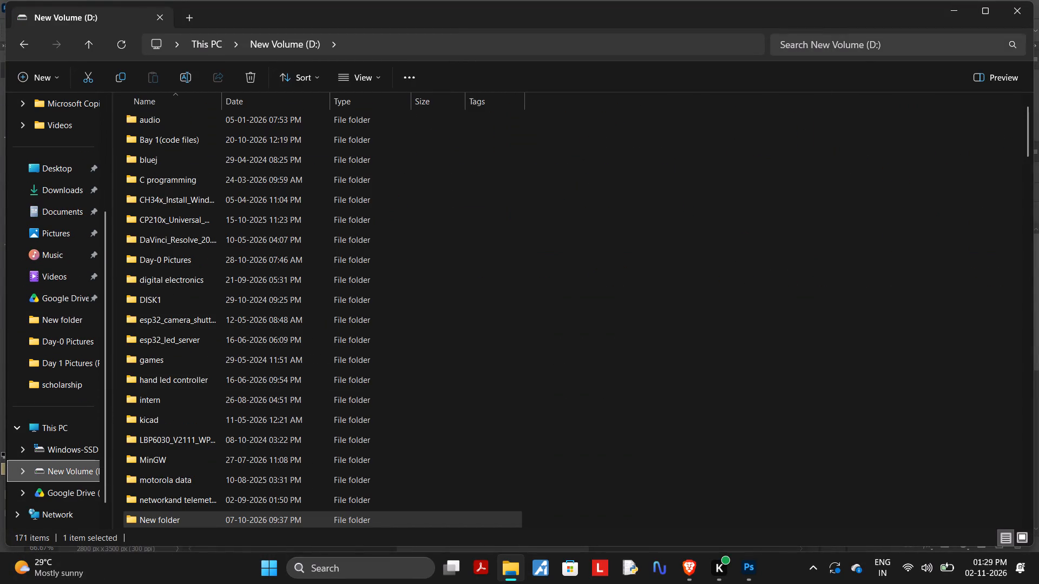
{"action": "left_click", "coordinate": [861, 54]}
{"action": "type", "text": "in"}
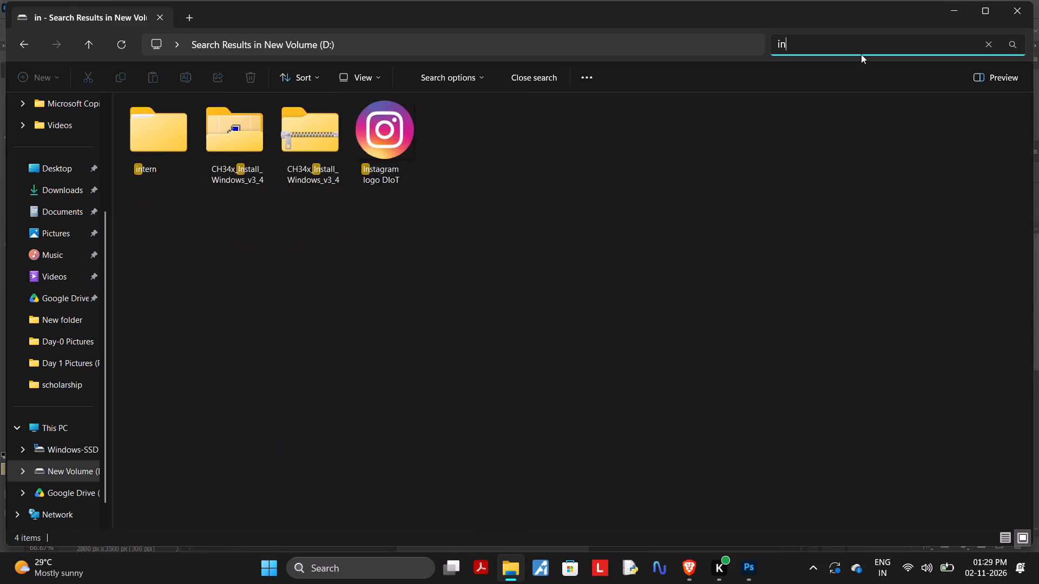
{"action": "left_click_drag", "start_coordinate": [792, 160], "coordinate": [746, 508]}
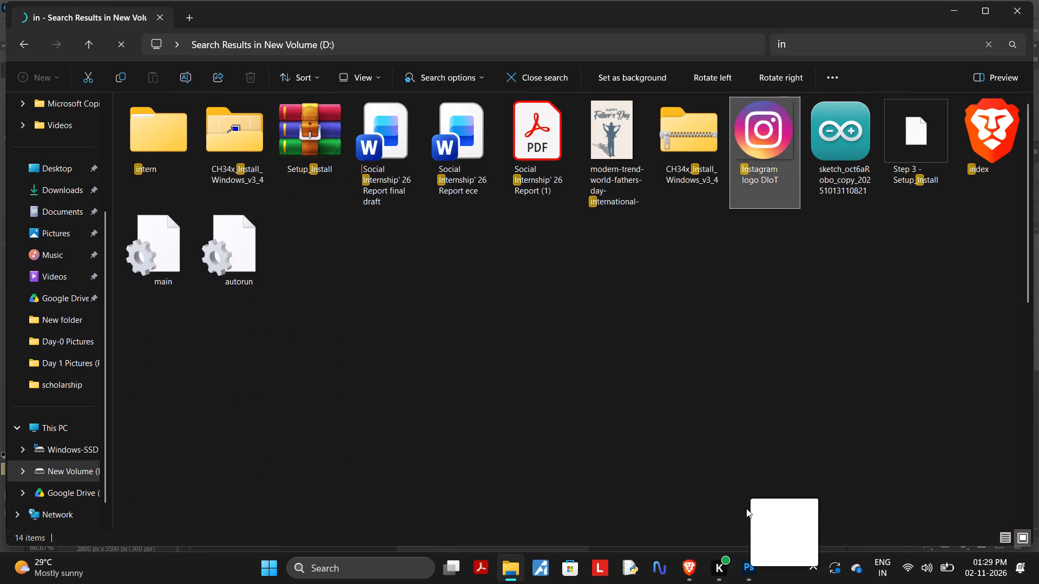
{"action": "left_click_drag", "start_coordinate": [746, 508], "coordinate": [166, 149]}
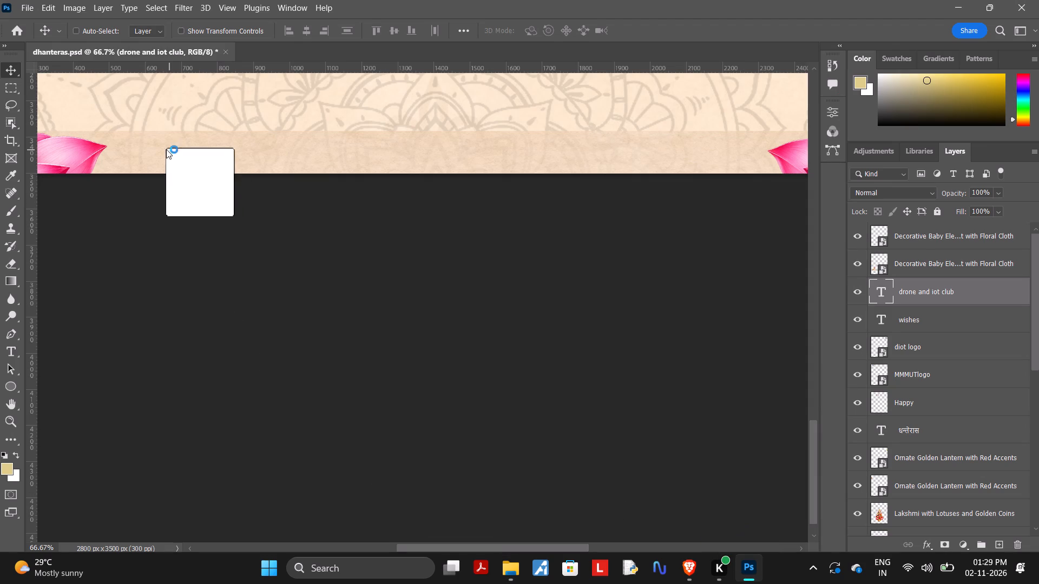
{"action": "left_click_drag", "start_coordinate": [166, 149], "coordinate": [173, 145]}
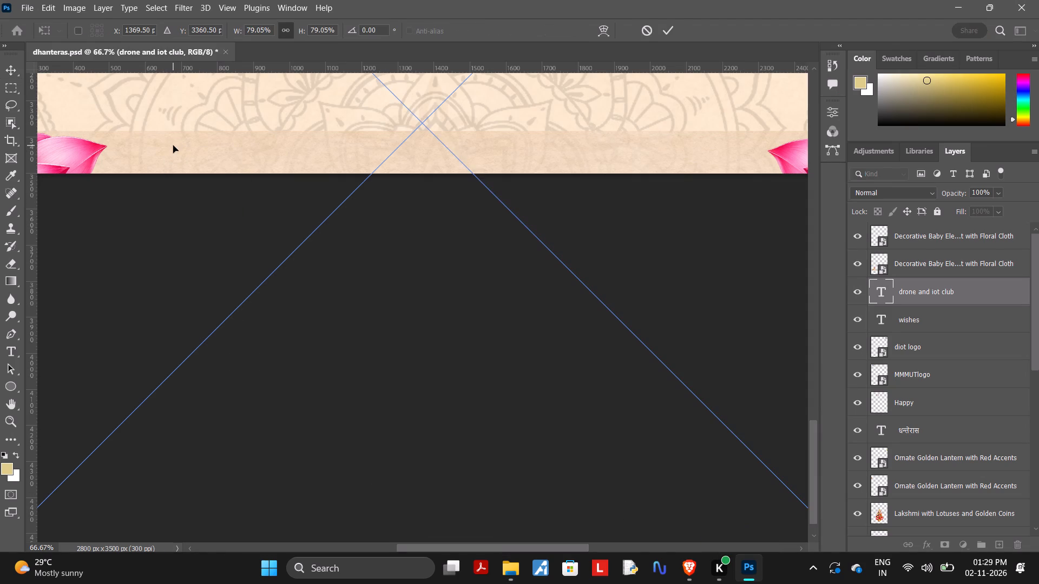
Scale the oversized Instagram logo down proportionally to about 24% over the poster's lower half.
{"action": "scroll", "coordinate": [237, 399], "scroll_direction": "down", "scroll_amount": 2}
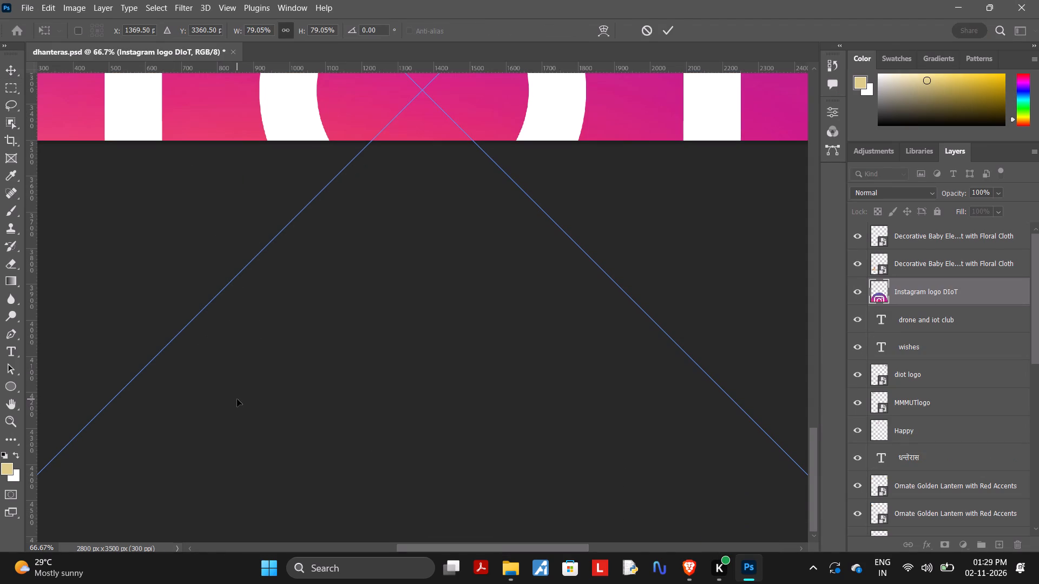
{"action": "scroll", "coordinate": [237, 399], "scroll_direction": "down", "scroll_amount": 1}
{"action": "left_click_drag", "start_coordinate": [237, 399], "coordinate": [417, 141]}
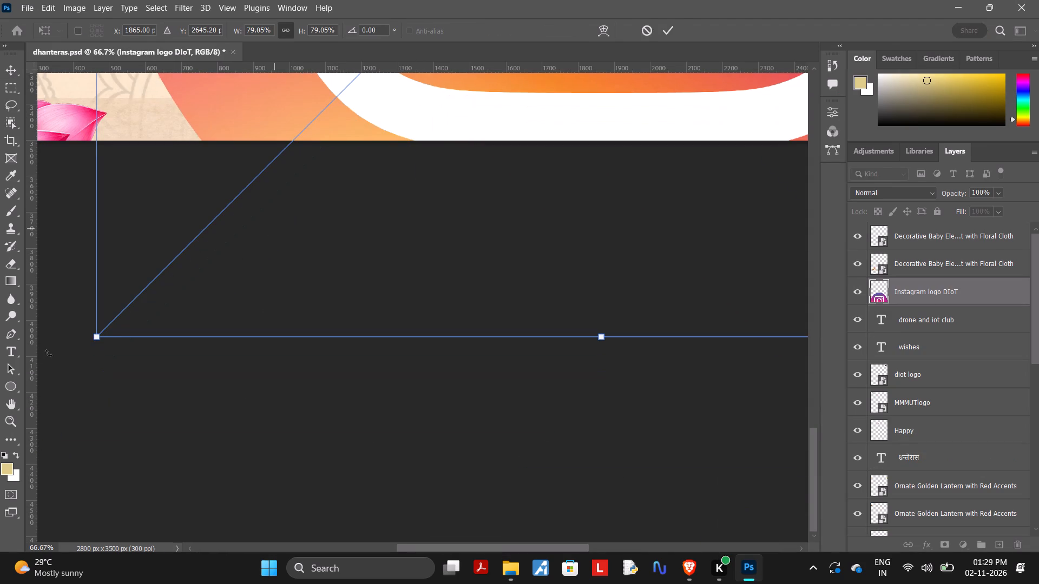
{"action": "left_click_drag", "start_coordinate": [94, 337], "coordinate": [314, 150]}
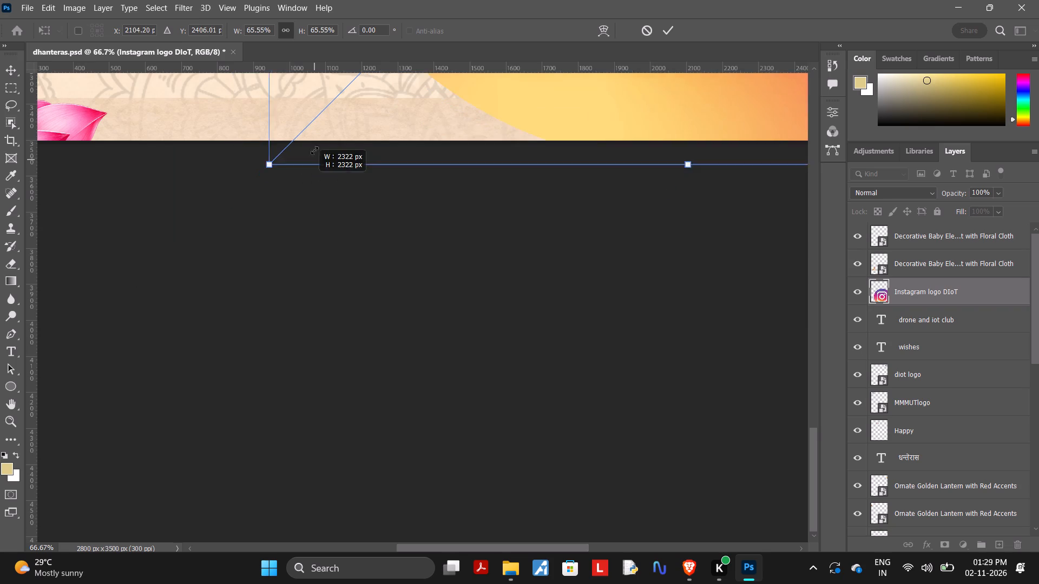
{"action": "left_click_drag", "start_coordinate": [314, 150], "coordinate": [314, 144]}
{"action": "scroll", "coordinate": [514, 213], "scroll_direction": "up", "scroll_amount": 6}
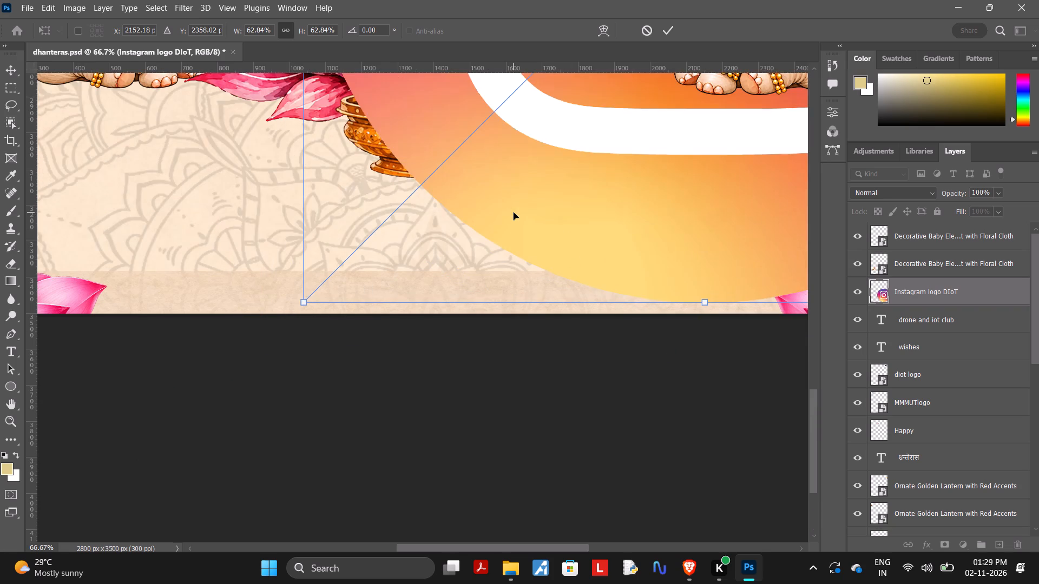
{"action": "scroll", "coordinate": [514, 213], "scroll_direction": "up", "scroll_amount": 6}
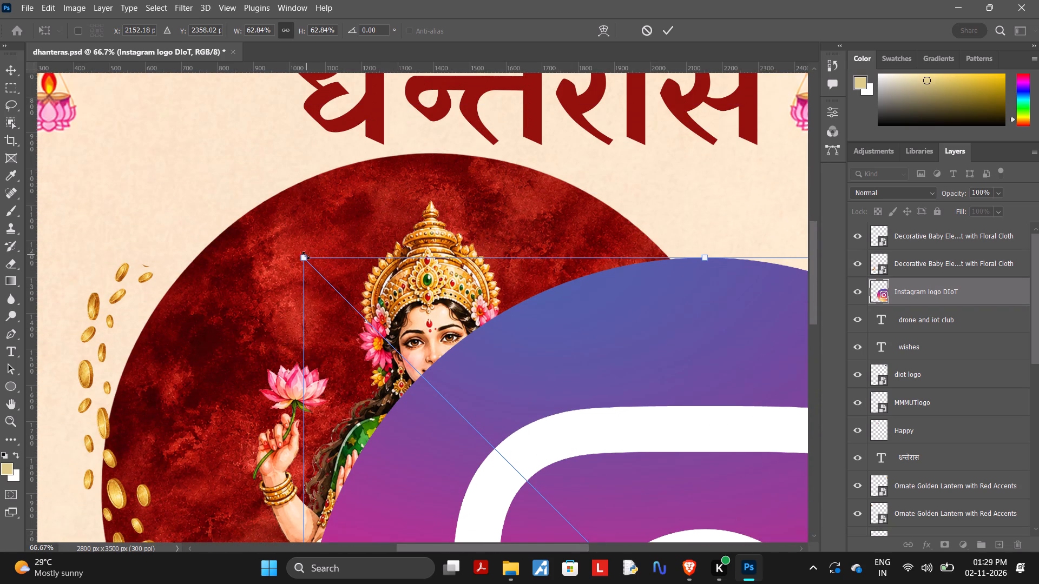
{"action": "left_click_drag", "start_coordinate": [303, 263], "coordinate": [627, 520]}
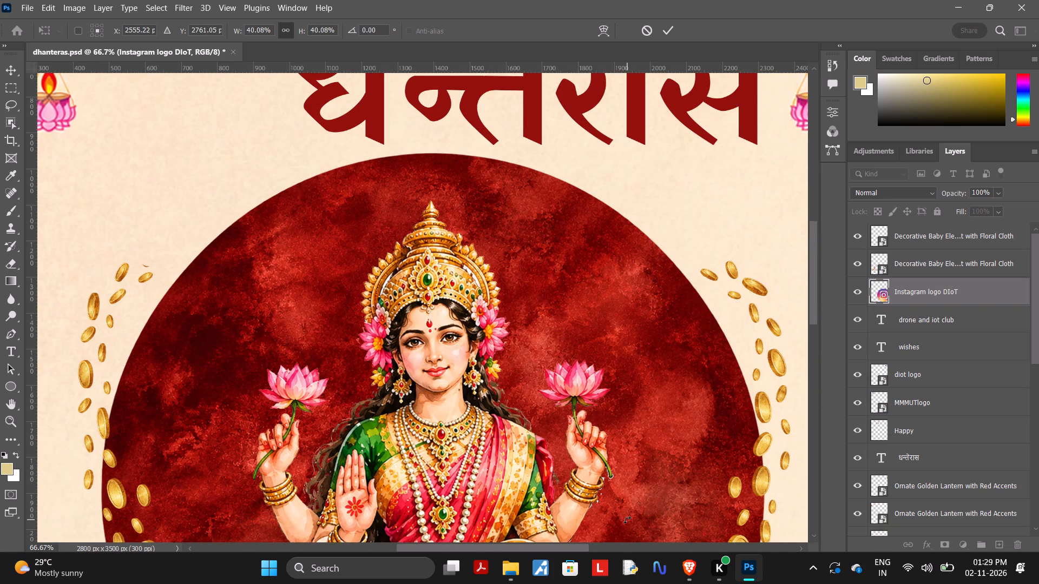
{"action": "scroll", "coordinate": [609, 371], "scroll_direction": "down", "scroll_amount": 6}
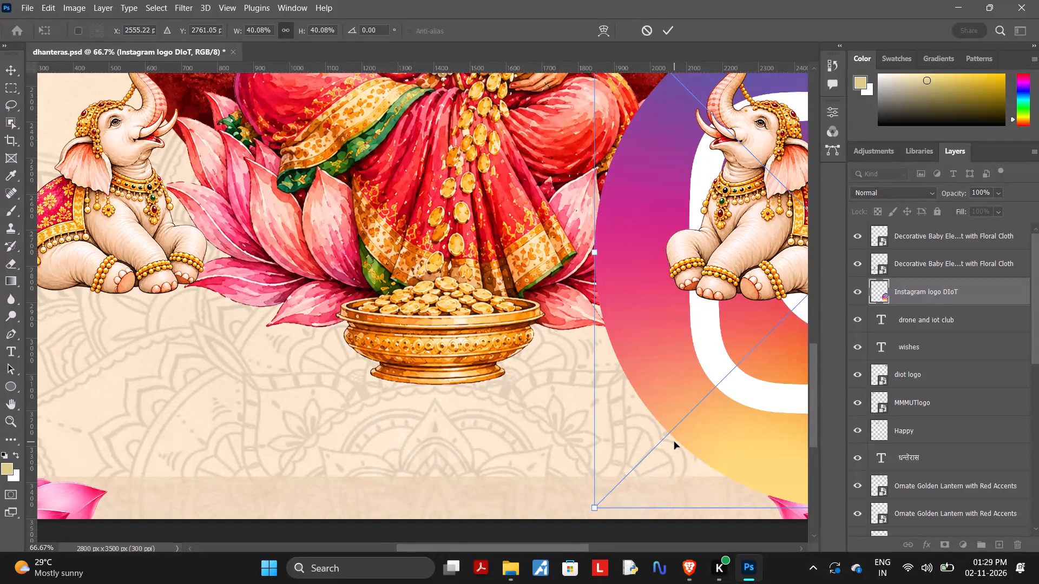
{"action": "left_click_drag", "start_coordinate": [674, 442], "coordinate": [259, 406]}
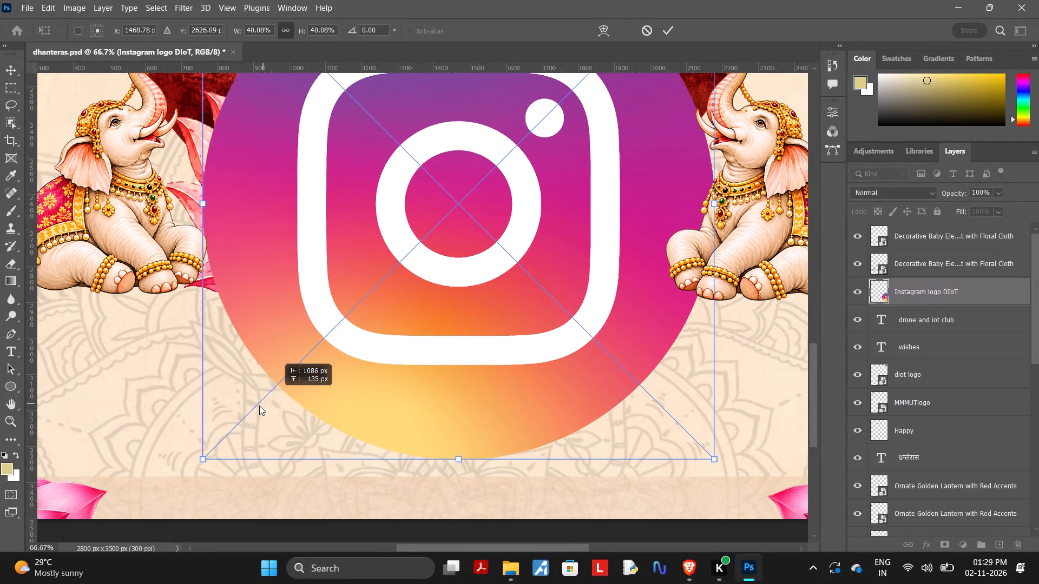
{"action": "left_click_drag", "start_coordinate": [259, 406], "coordinate": [243, 422]}
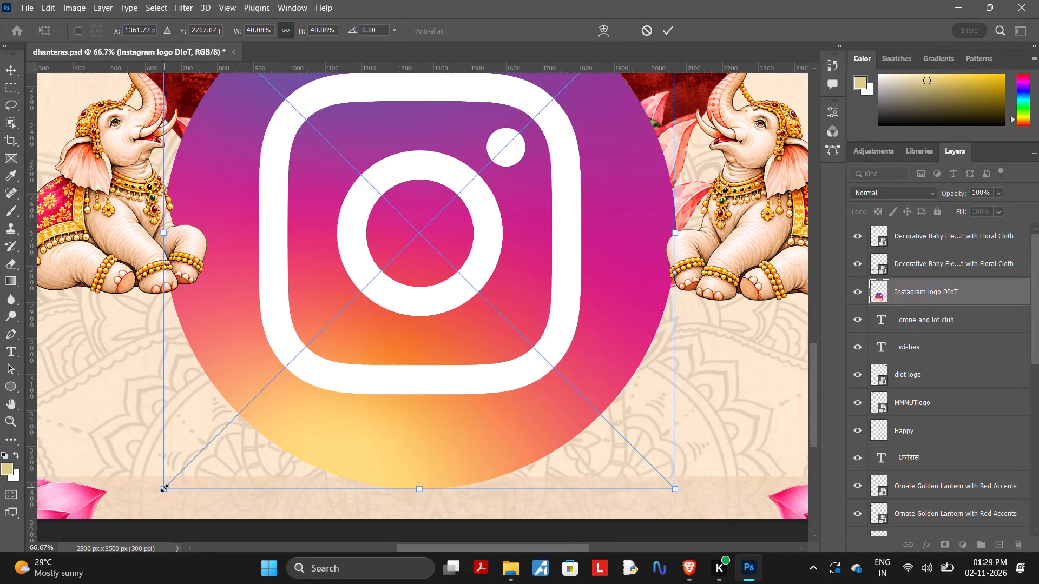
{"action": "left_click_drag", "start_coordinate": [165, 488], "coordinate": [374, 291]}
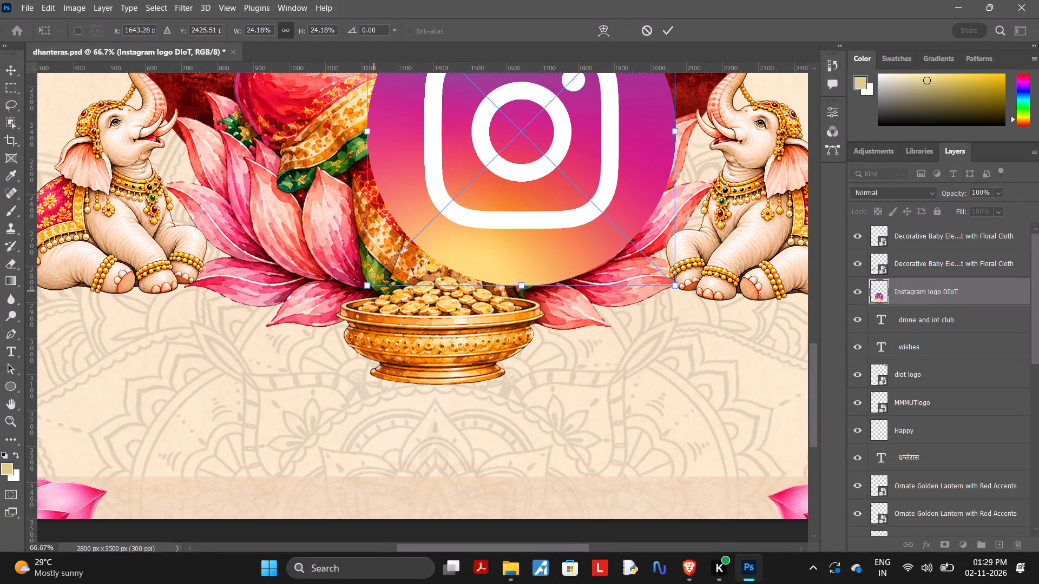
Shrink the Instagram logo to about 6% and move it to the poster's bottom strip beside the lower-left lotus.
{"action": "left_click_drag", "start_coordinate": [526, 187], "coordinate": [330, 372]}
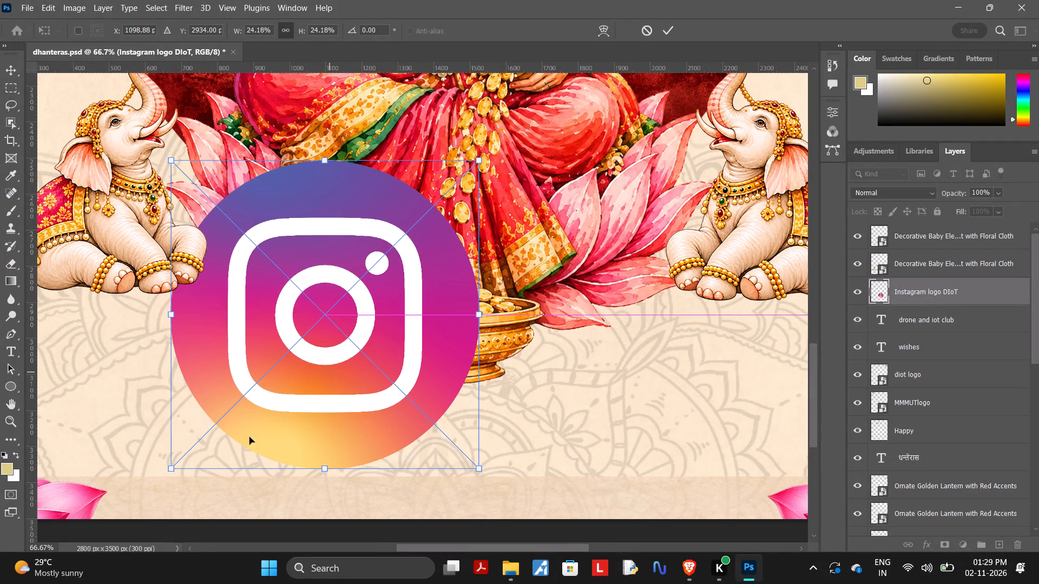
{"action": "left_click_drag", "start_coordinate": [170, 469], "coordinate": [275, 399]}
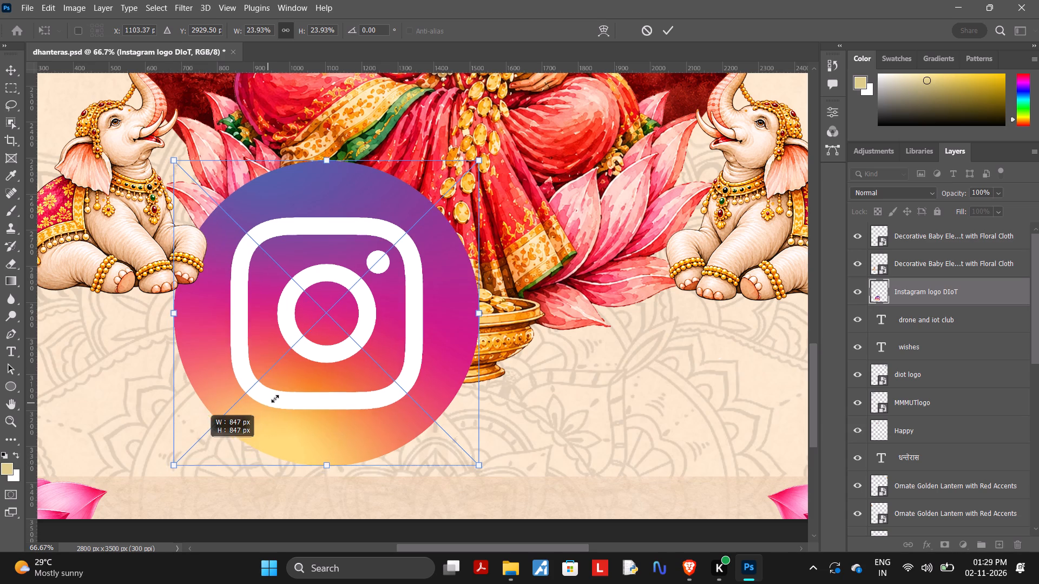
{"action": "left_click_drag", "start_coordinate": [275, 399], "coordinate": [366, 205]}
{"action": "left_click_drag", "start_coordinate": [418, 205], "coordinate": [218, 400]}
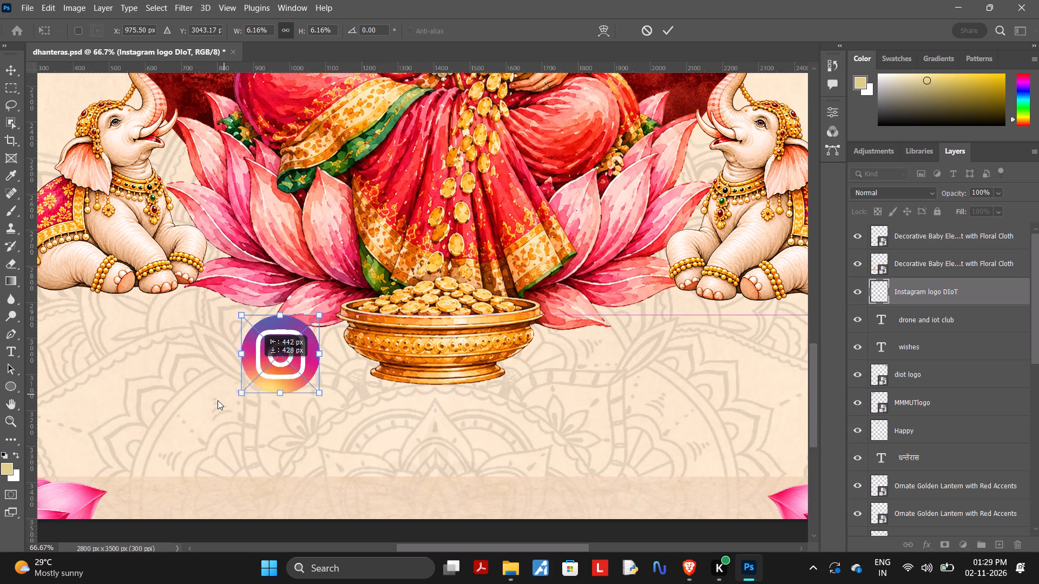
{"action": "left_click_drag", "start_coordinate": [218, 400], "coordinate": [137, 483]}
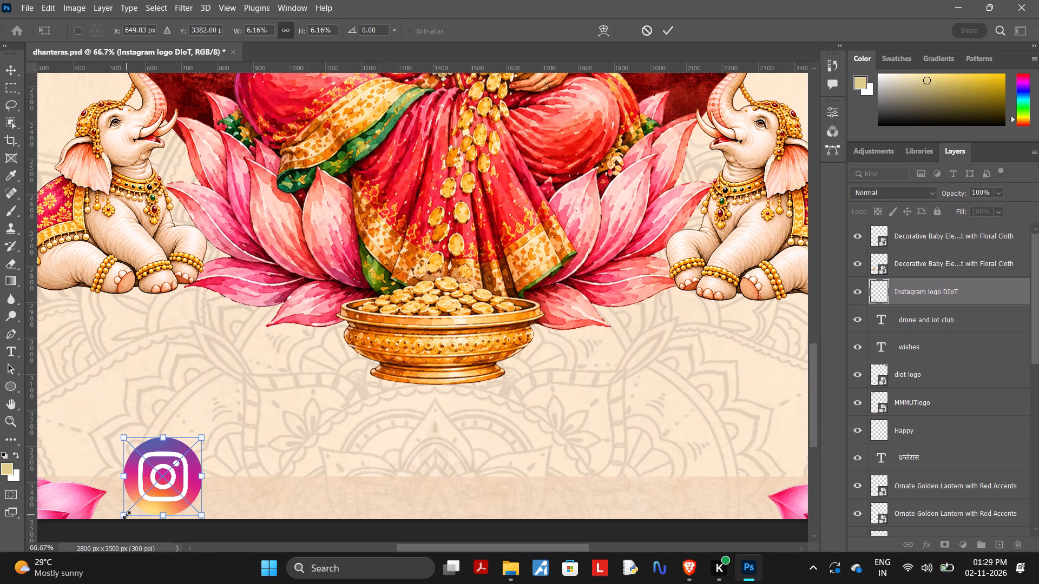
Reduce the Instagram logo to about 3%, fit it within the bottom strip next to the left lotus, and commit the placement.
{"action": "left_click_drag", "start_coordinate": [126, 514], "coordinate": [154, 489]}
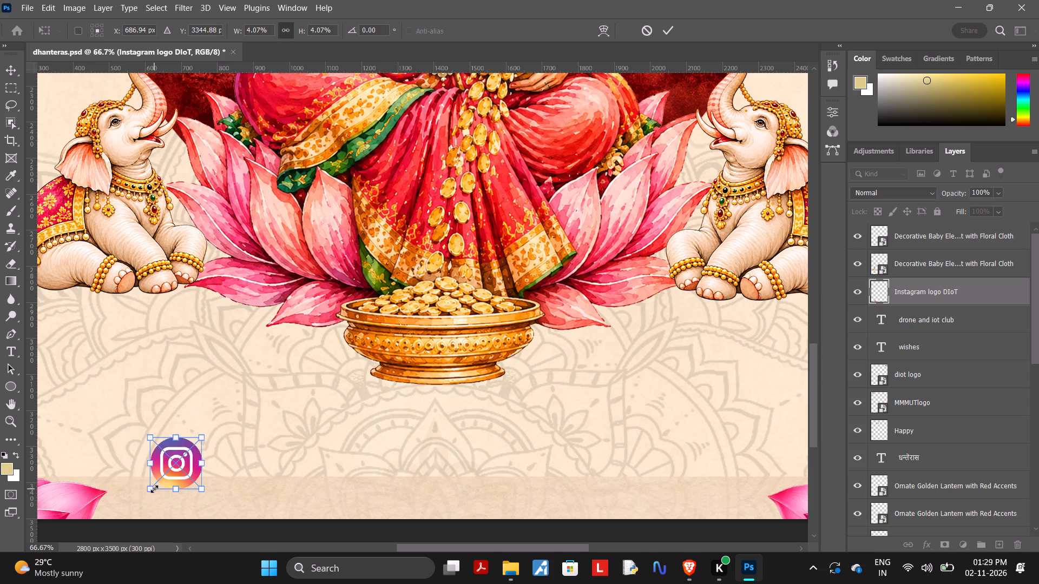
{"action": "left_click_drag", "start_coordinate": [175, 461], "coordinate": [136, 487]}
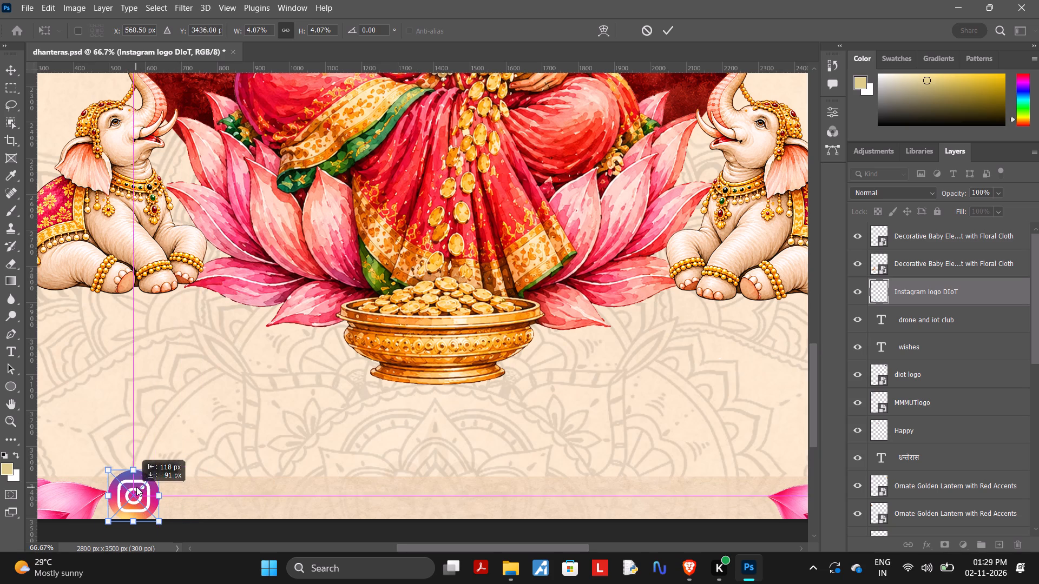
{"action": "left_click_drag", "start_coordinate": [136, 487], "coordinate": [136, 487]}
{"action": "left_click_drag", "start_coordinate": [108, 519], "coordinate": [114, 514]}
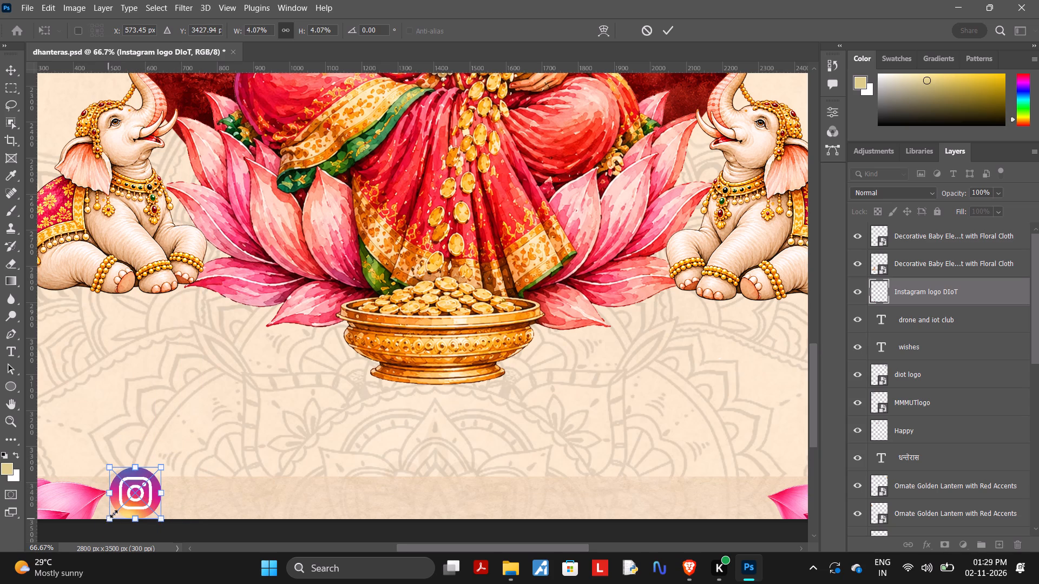
{"action": "left_click_drag", "start_coordinate": [114, 514], "coordinate": [119, 512]}
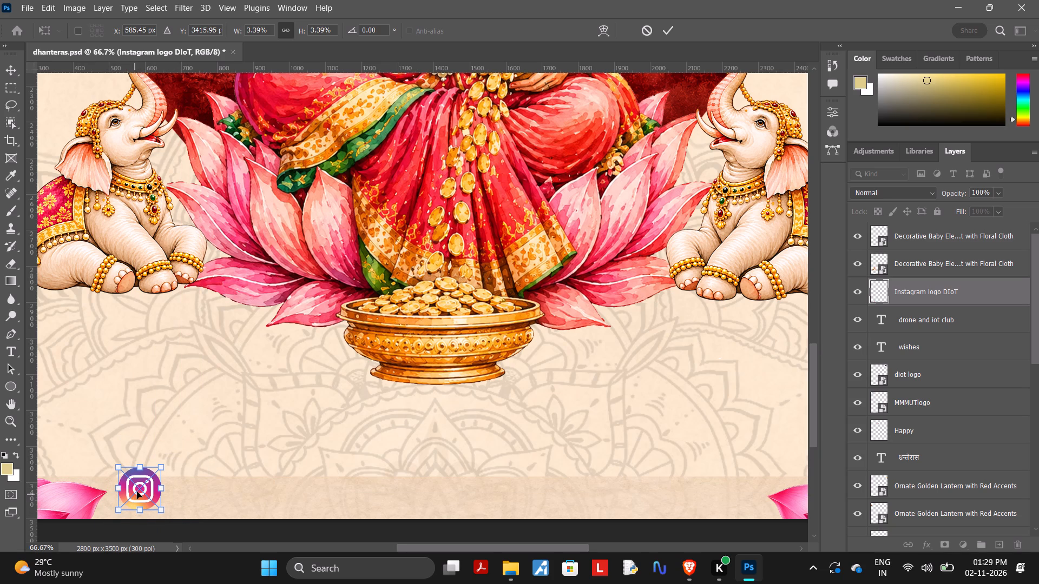
{"action": "left_click_drag", "start_coordinate": [137, 492], "coordinate": [130, 497]}
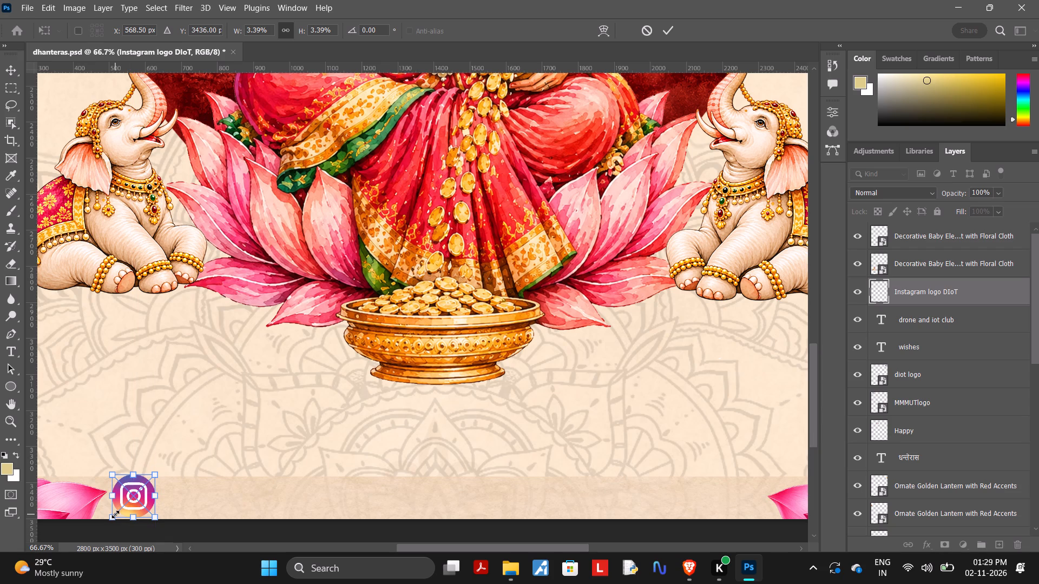
{"action": "left_click_drag", "start_coordinate": [115, 514], "coordinate": [121, 509]}
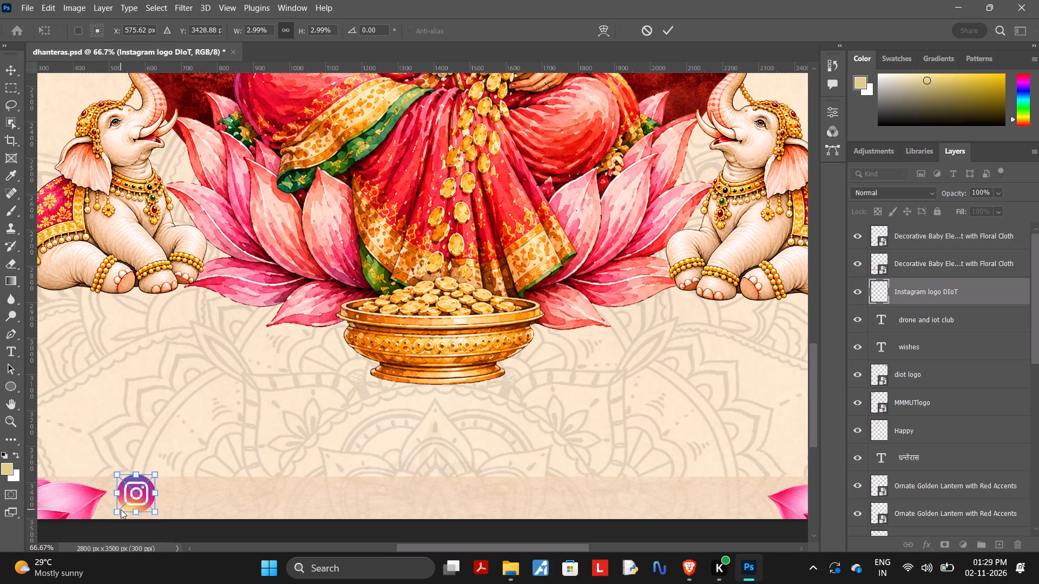
{"action": "left_click_drag", "start_coordinate": [141, 491], "coordinate": [137, 495]}
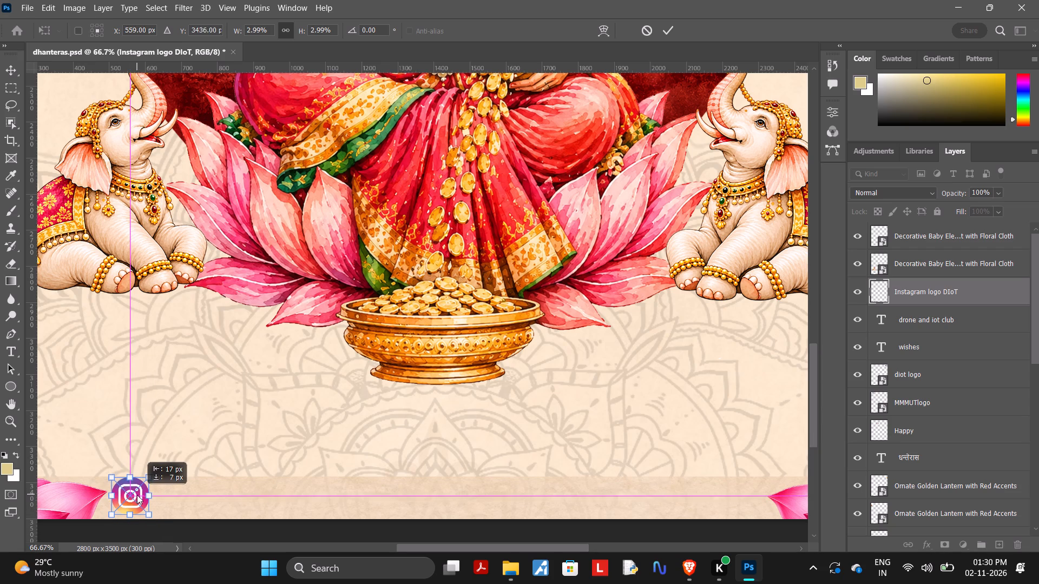
{"action": "left_click_drag", "start_coordinate": [137, 495], "coordinate": [138, 497]}
{"action": "left_click", "coordinate": [299, 441]}
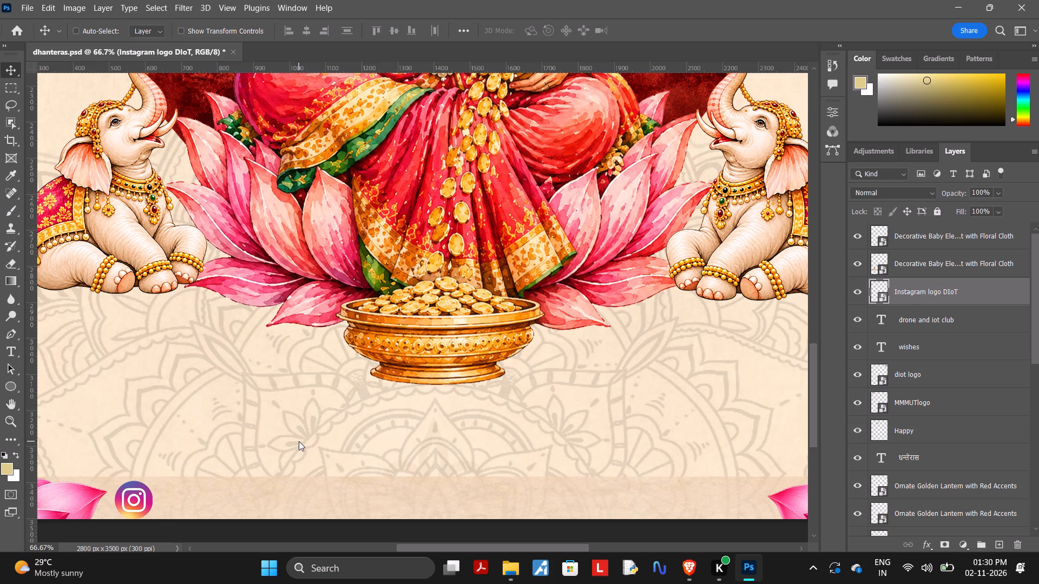
Nudge the Instagram logo slightly left and up, closer to the left corner lotus.
{"action": "left_click_drag", "start_coordinate": [170, 504], "coordinate": [147, 500]}
{"action": "left_click_drag", "start_coordinate": [147, 500], "coordinate": [146, 499]}
{"action": "left_click_drag", "start_coordinate": [146, 499], "coordinate": [162, 502]}
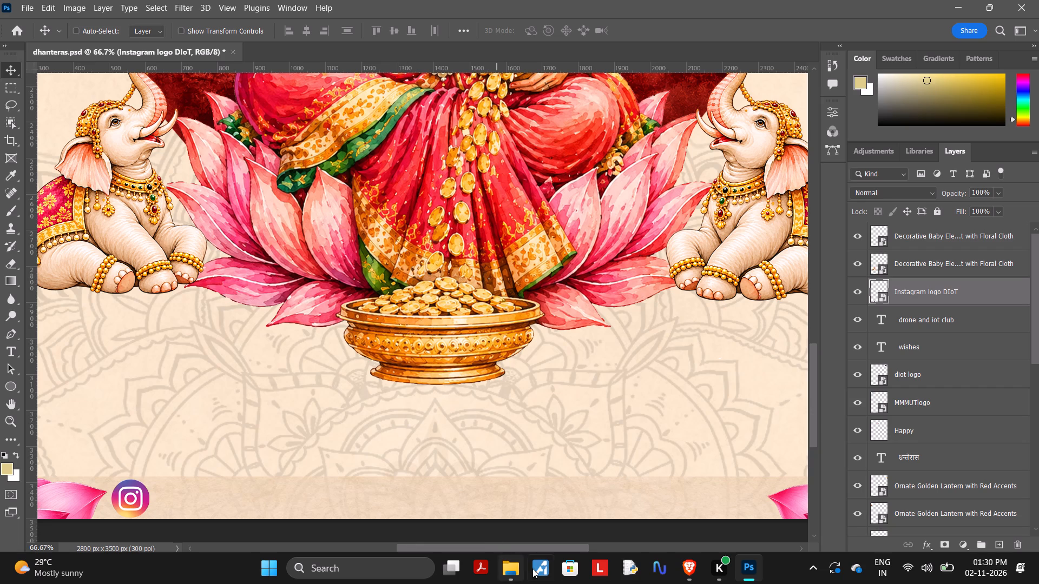
Search the D: drive for "lin" and bring the Linkedin logo DIoT image into the poster in Photoshop.
{"action": "left_click", "coordinate": [512, 583]}
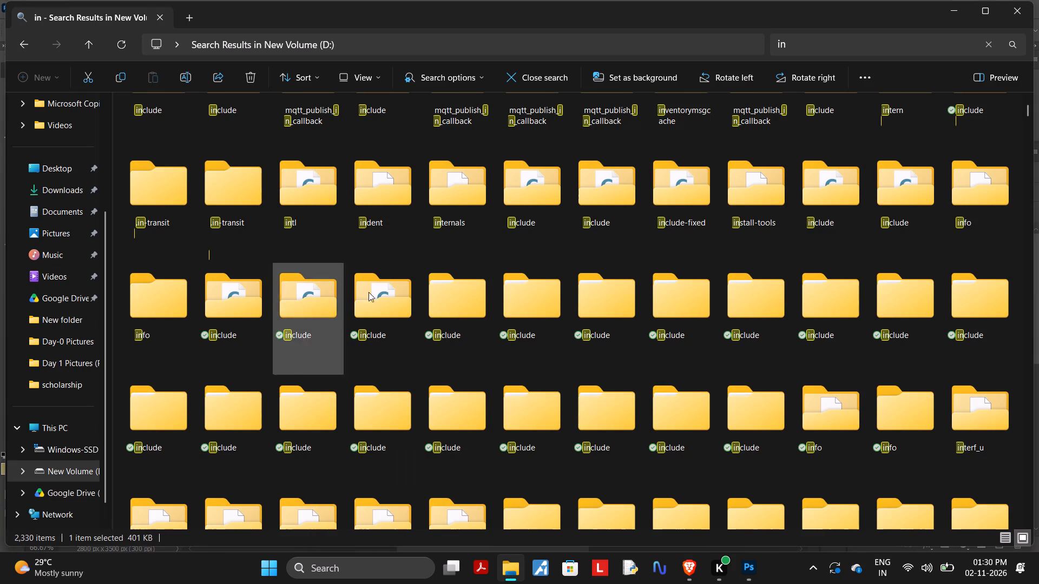
{"action": "left_click", "coordinate": [834, 46]}
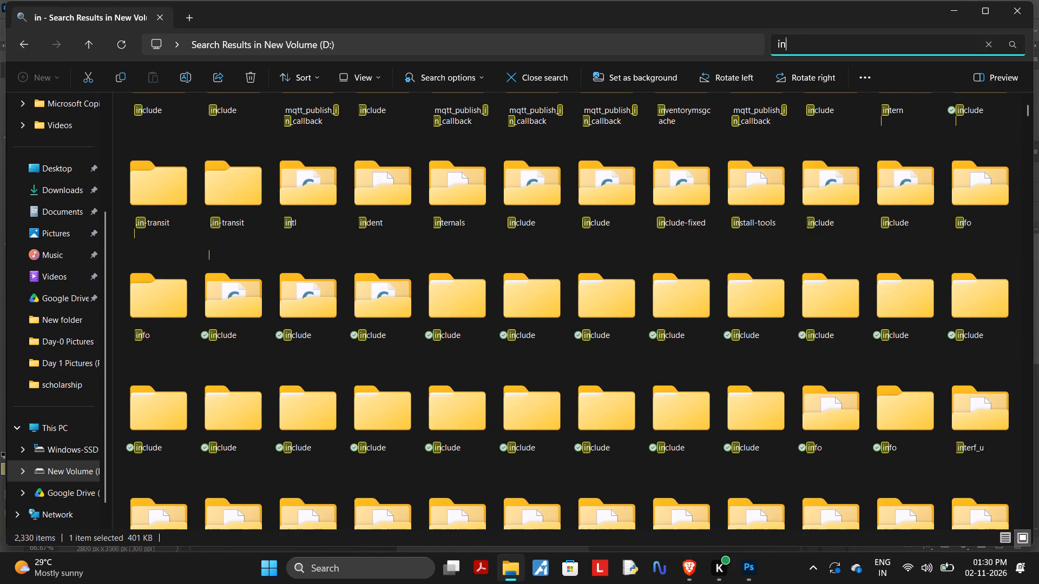
{"action": "key", "text": "Left"}
{"action": "key", "text": "Left"}
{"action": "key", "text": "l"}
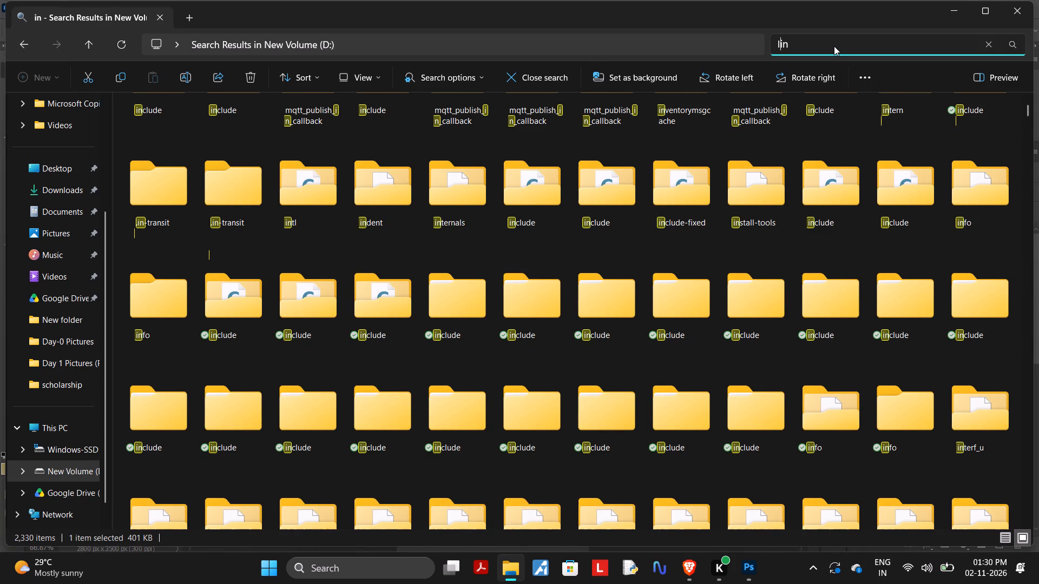
{"action": "left_click", "coordinate": [834, 46]}
{"action": "left_click_drag", "start_coordinate": [142, 173], "coordinate": [151, 177]}
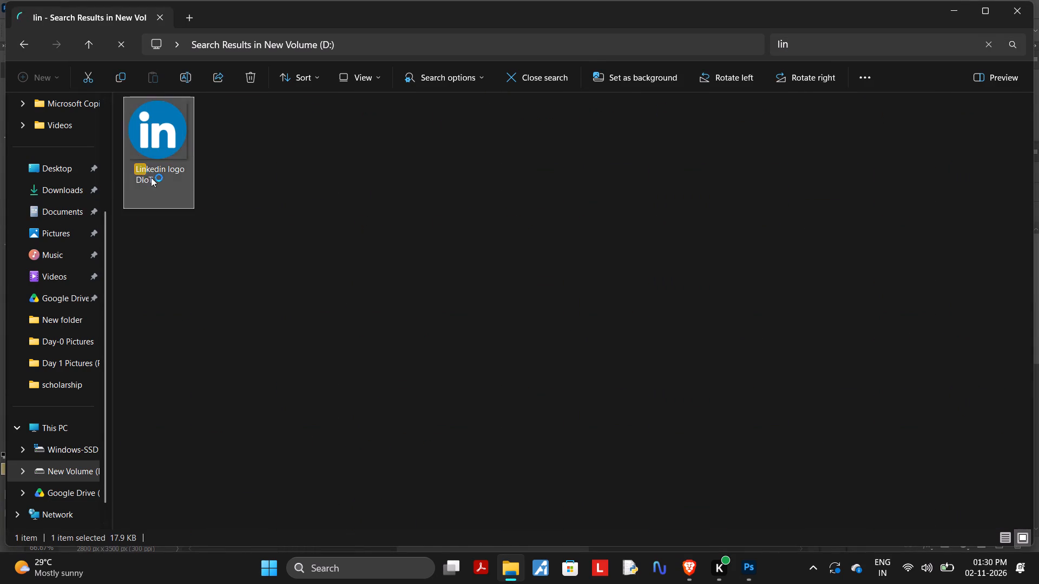
{"action": "left_click_drag", "start_coordinate": [151, 177], "coordinate": [559, 461]}
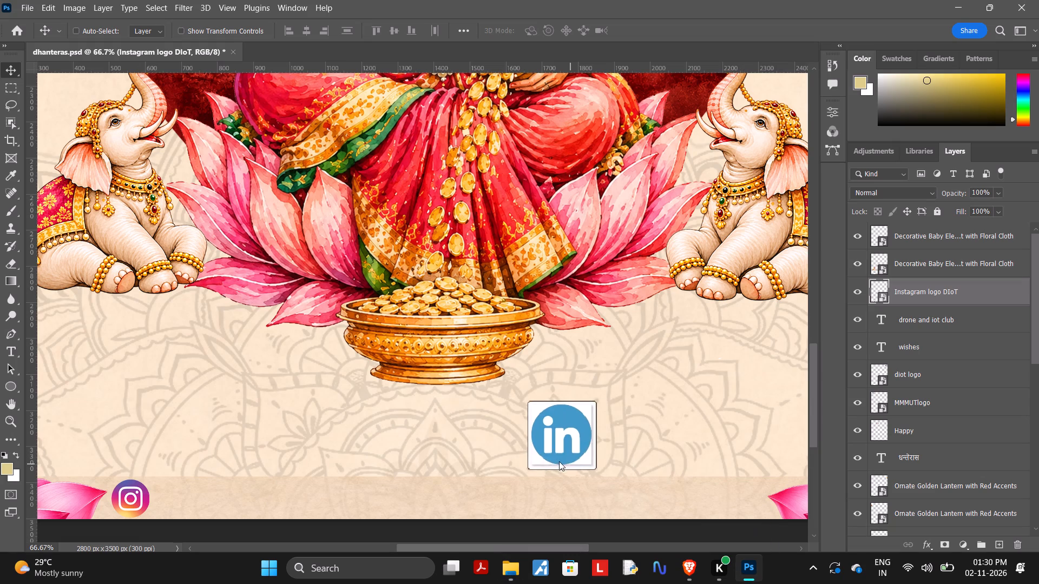
Place the LinkedIn logo file on the poster and shrink it to about 11% scale.
{"action": "left_click_drag", "start_coordinate": [559, 461], "coordinate": [534, 440]}
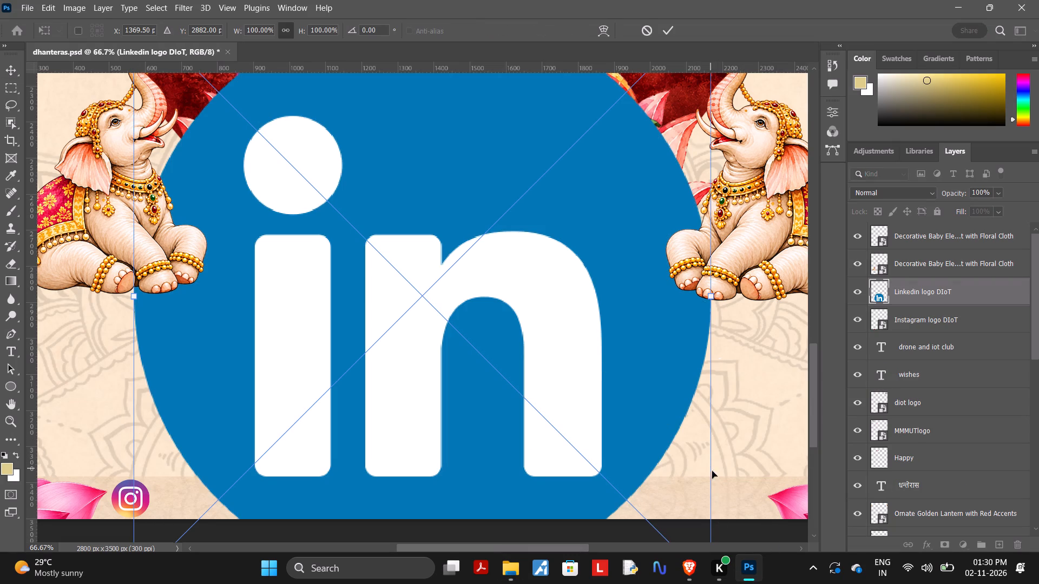
{"action": "left_click_drag", "start_coordinate": [711, 502], "coordinate": [701, 486]}
{"action": "left_click_drag", "start_coordinate": [701, 486], "coordinate": [466, 335]}
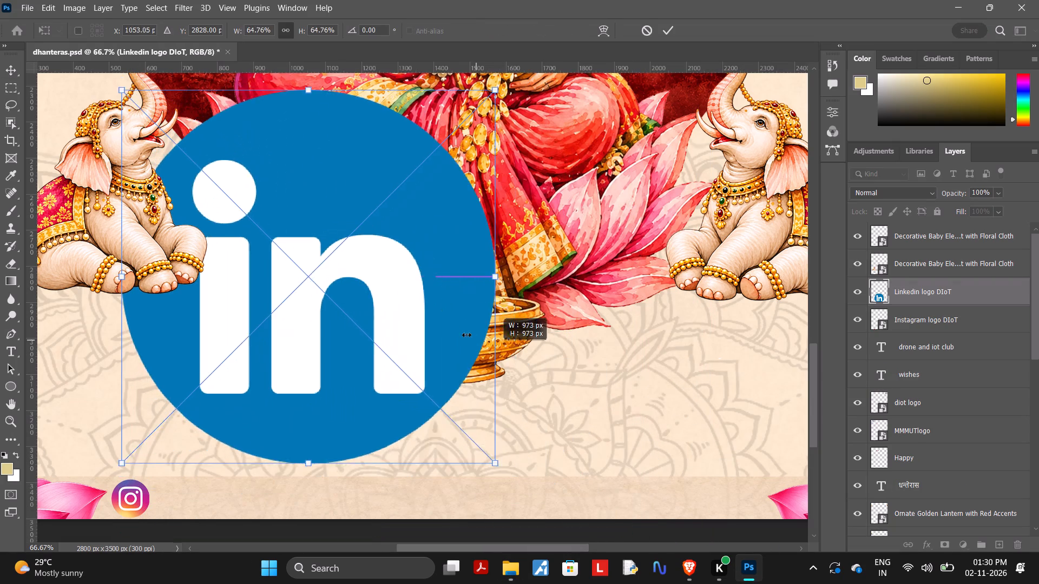
{"action": "left_click_drag", "start_coordinate": [466, 335], "coordinate": [352, 189]}
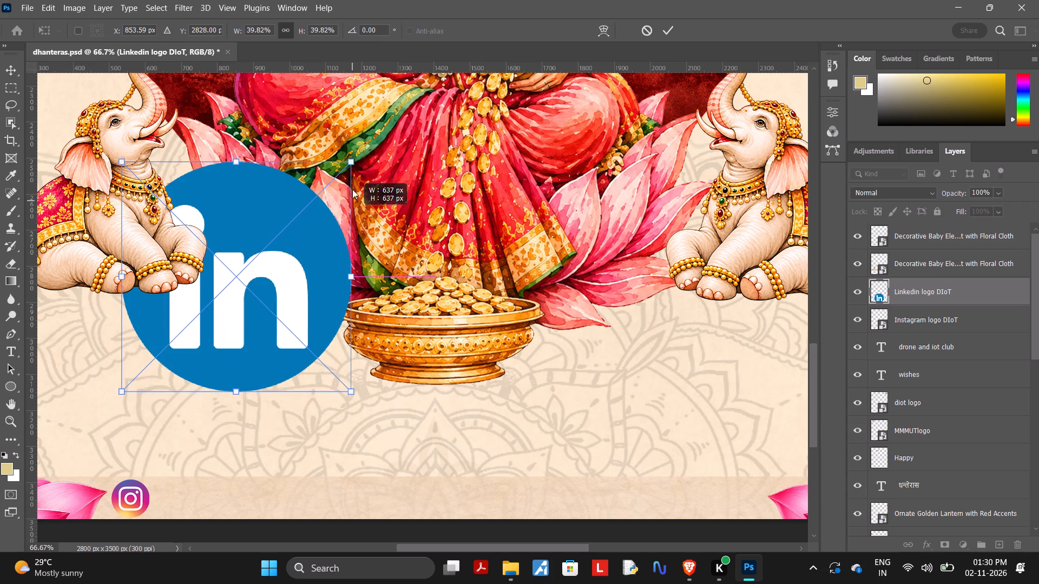
{"action": "left_click_drag", "start_coordinate": [352, 189], "coordinate": [340, 204]}
{"action": "left_click_drag", "start_coordinate": [269, 244], "coordinate": [298, 257]}
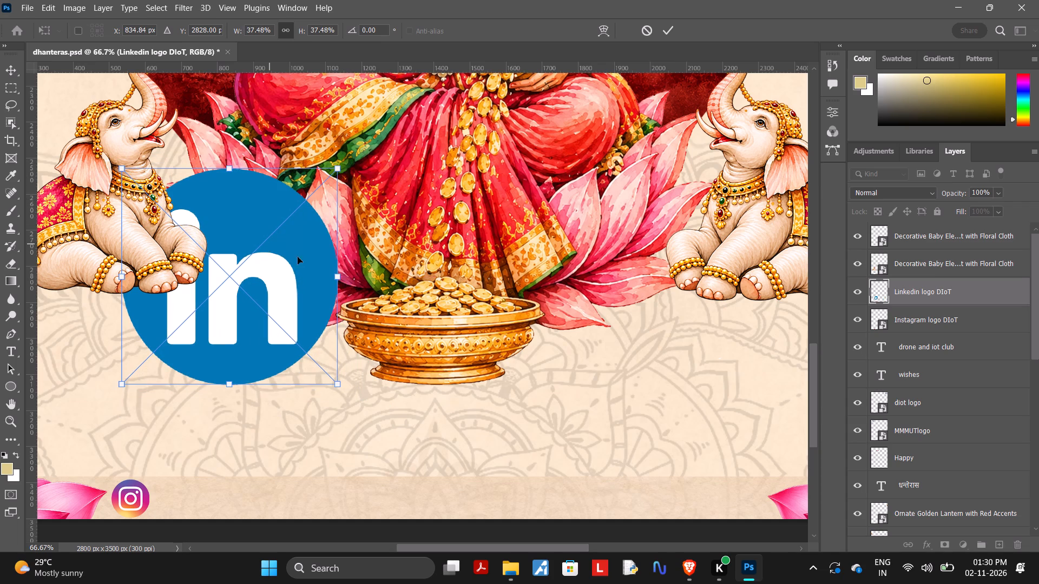
{"action": "left_click_drag", "start_coordinate": [298, 257], "coordinate": [367, 316]}
{"action": "left_click_drag", "start_coordinate": [219, 453], "coordinate": [377, 328]}
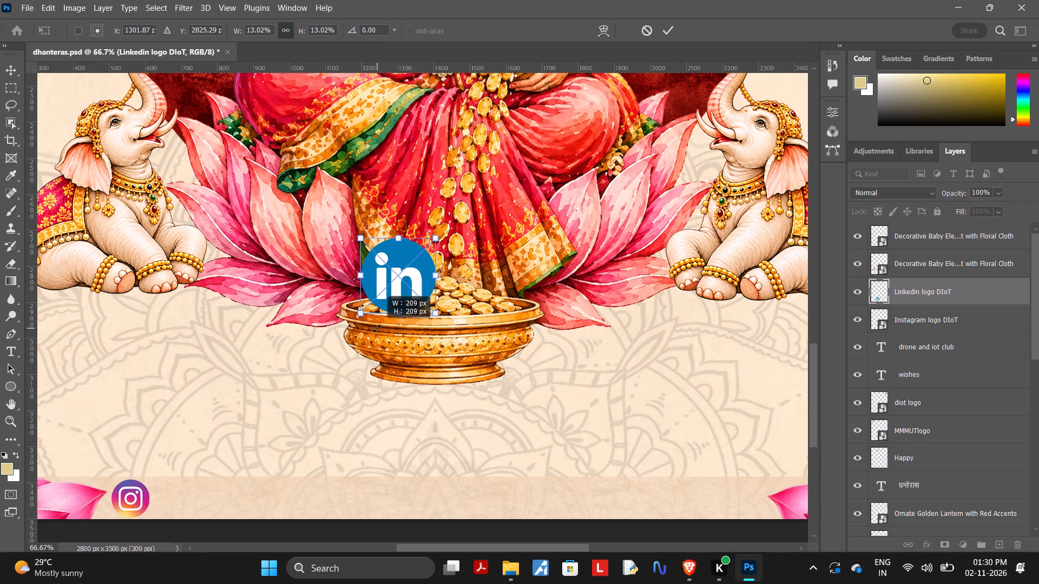
{"action": "left_click_drag", "start_coordinate": [377, 328], "coordinate": [386, 315]}
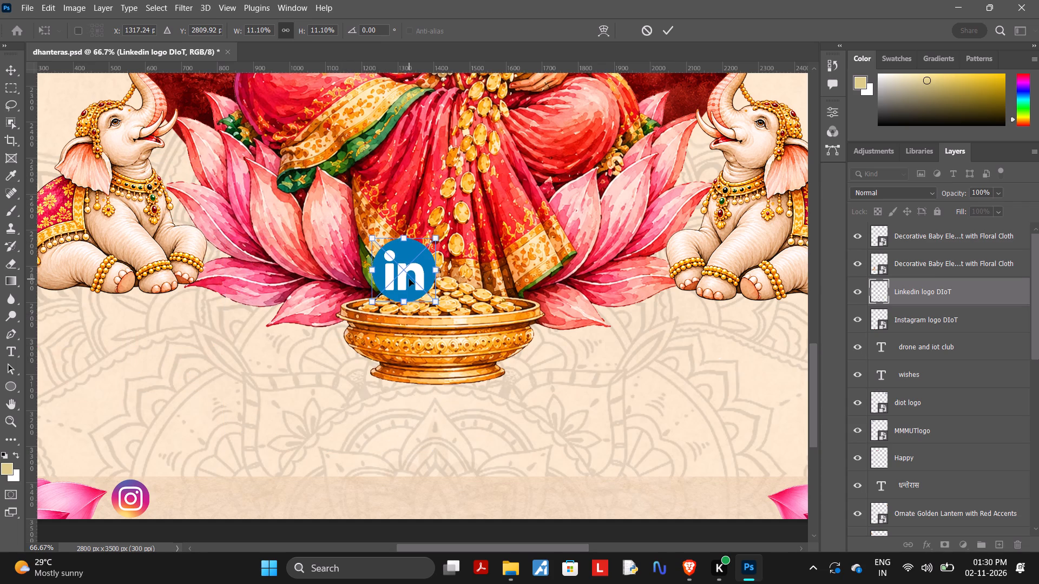
Position the LinkedIn logo in the bottom strip level with the Instagram logo, scale it to 6.92%, and nudge it slightly upward.
{"action": "left_click_drag", "start_coordinate": [409, 279], "coordinate": [536, 494]}
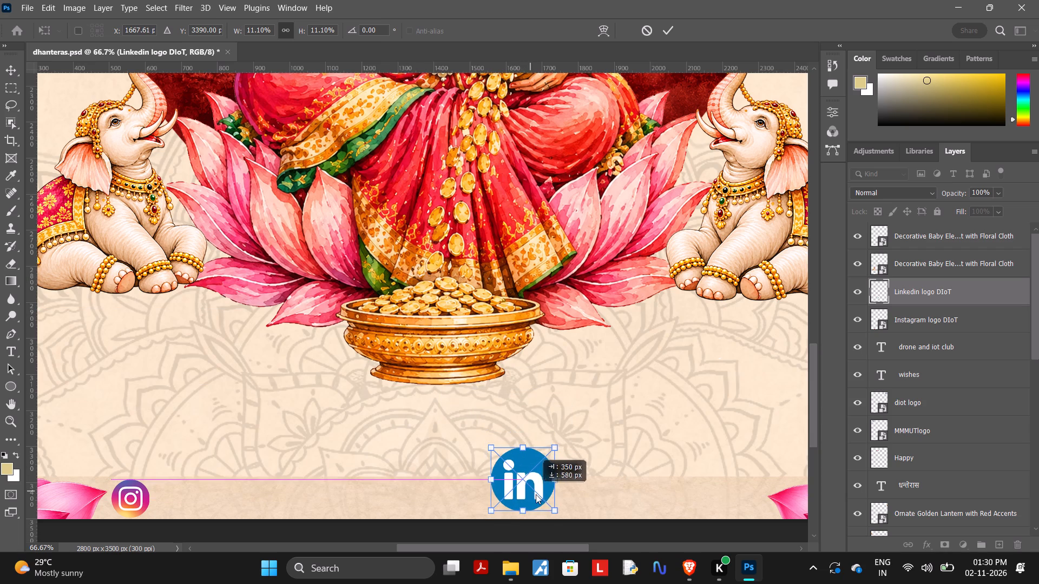
{"action": "left_click_drag", "start_coordinate": [536, 494], "coordinate": [536, 493]}
{"action": "left_click_drag", "start_coordinate": [560, 456], "coordinate": [556, 466]}
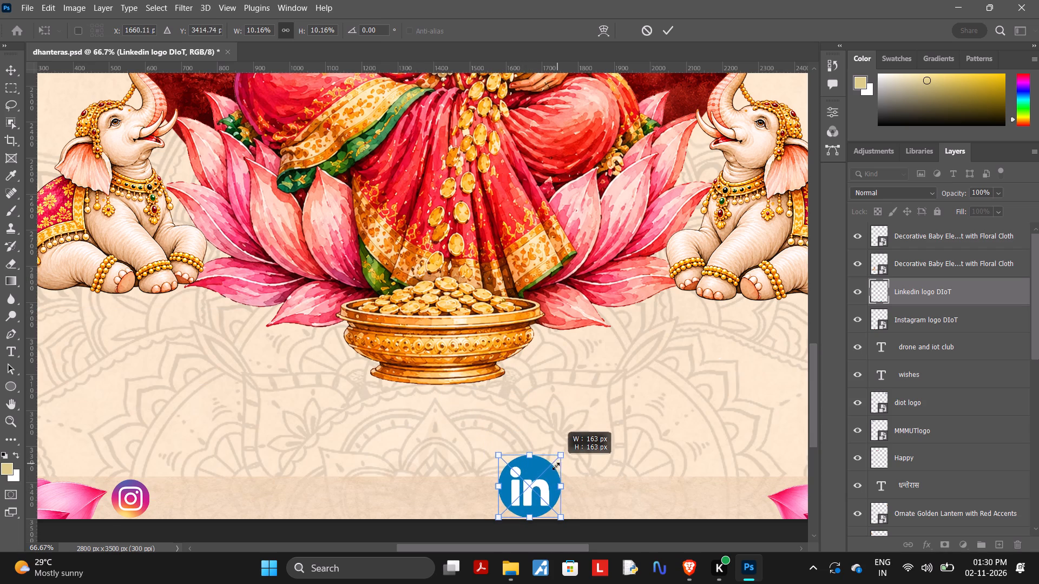
{"action": "left_click_drag", "start_coordinate": [556, 466], "coordinate": [545, 485]}
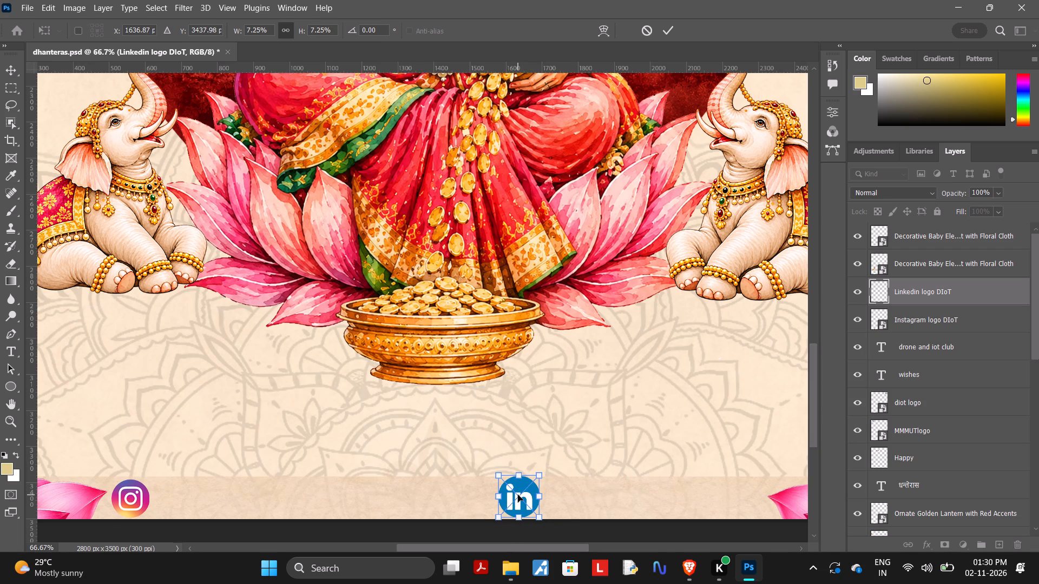
{"action": "left_click_drag", "start_coordinate": [515, 493], "coordinate": [502, 493]}
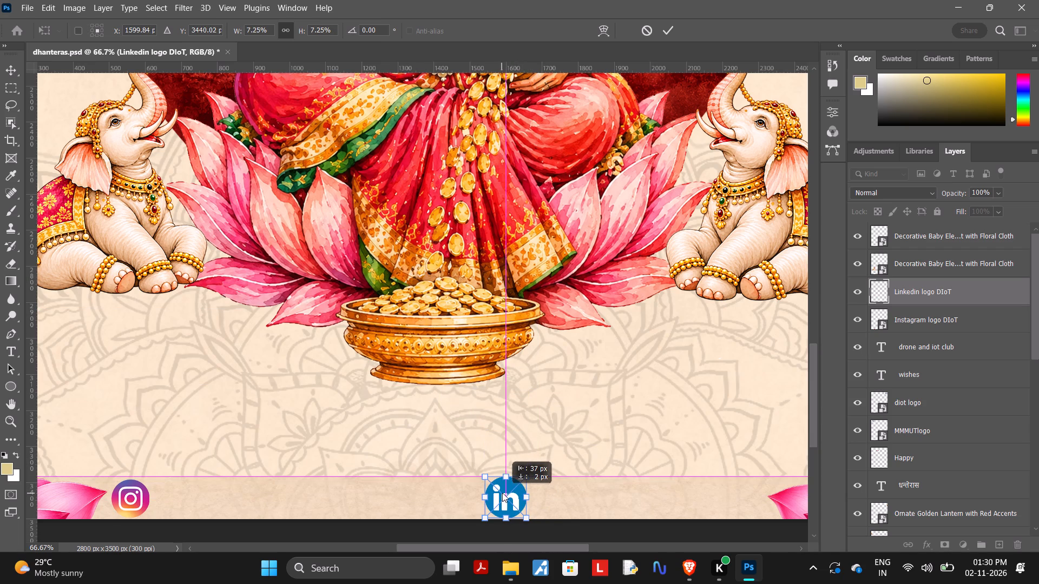
{"action": "left_click_drag", "start_coordinate": [502, 493], "coordinate": [502, 496]}
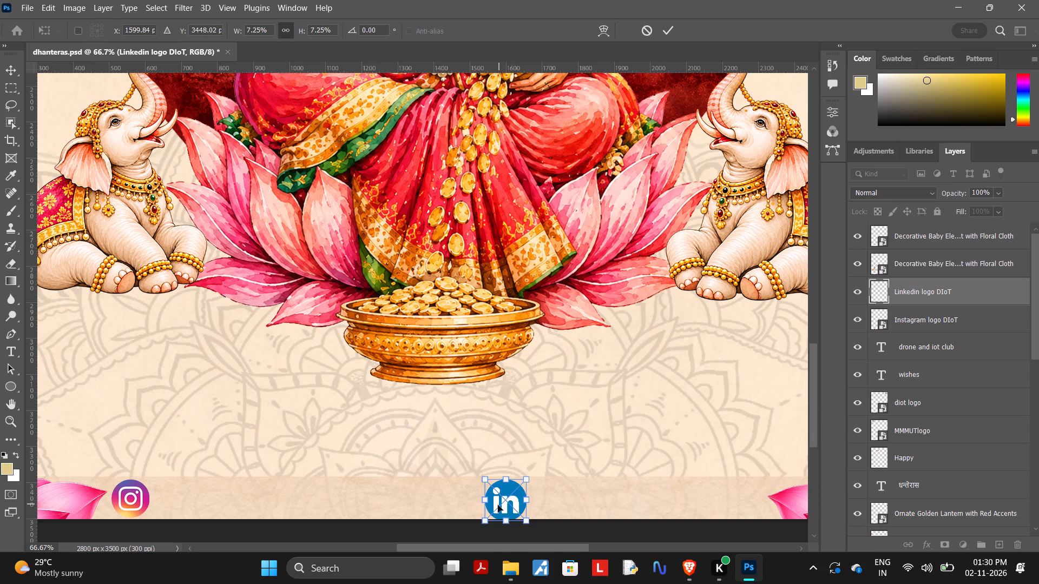
{"action": "left_click", "coordinate": [485, 522]}
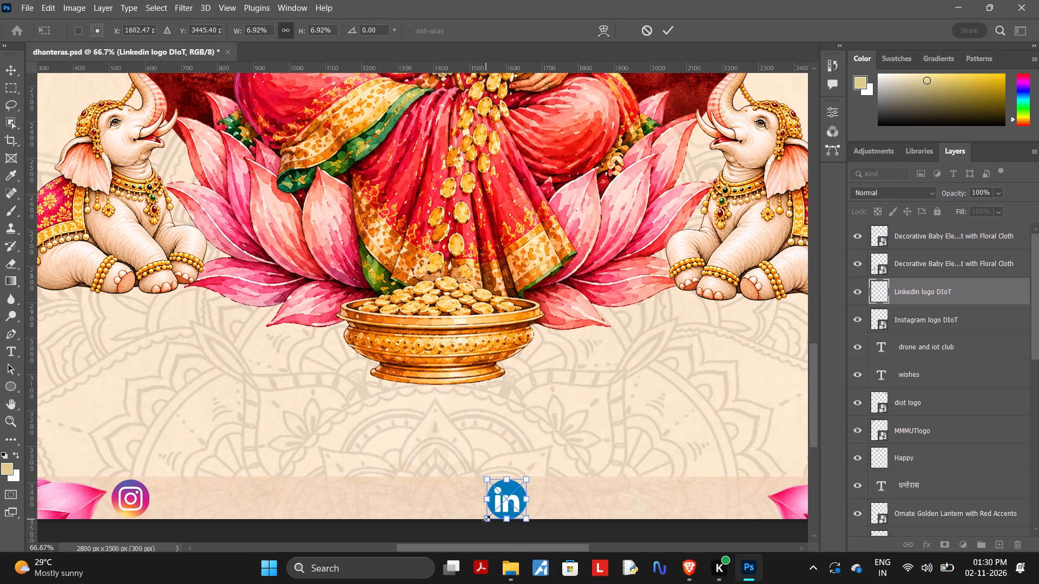
{"action": "left_click", "coordinate": [540, 488]}
{"action": "left_click", "coordinate": [669, 28]}
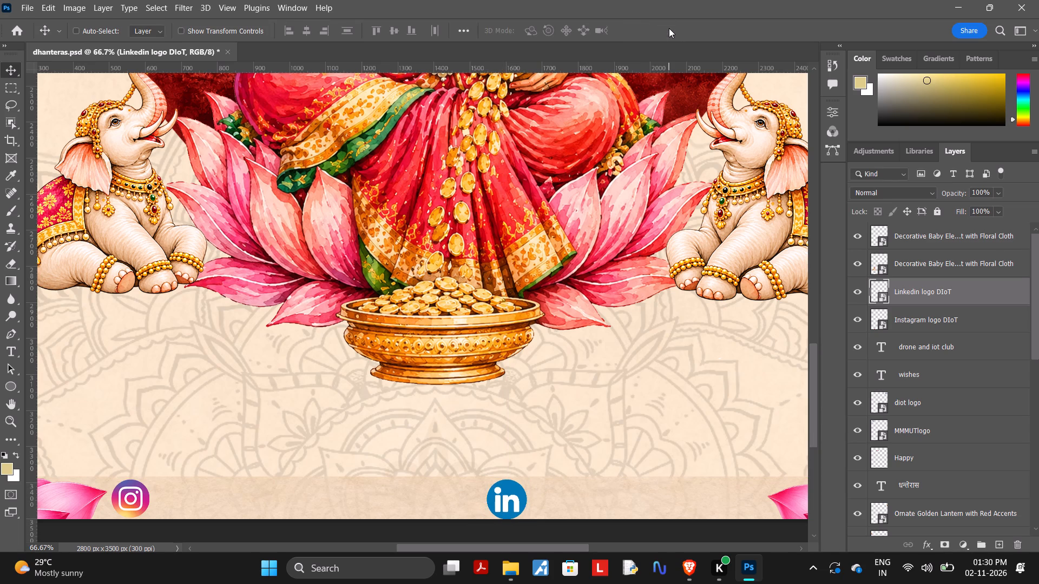
{"action": "left_click", "coordinate": [501, 501]}
{"action": "key", "text": "Up"}
{"action": "key", "text": "Up"}
{"action": "key", "text": "Up"}
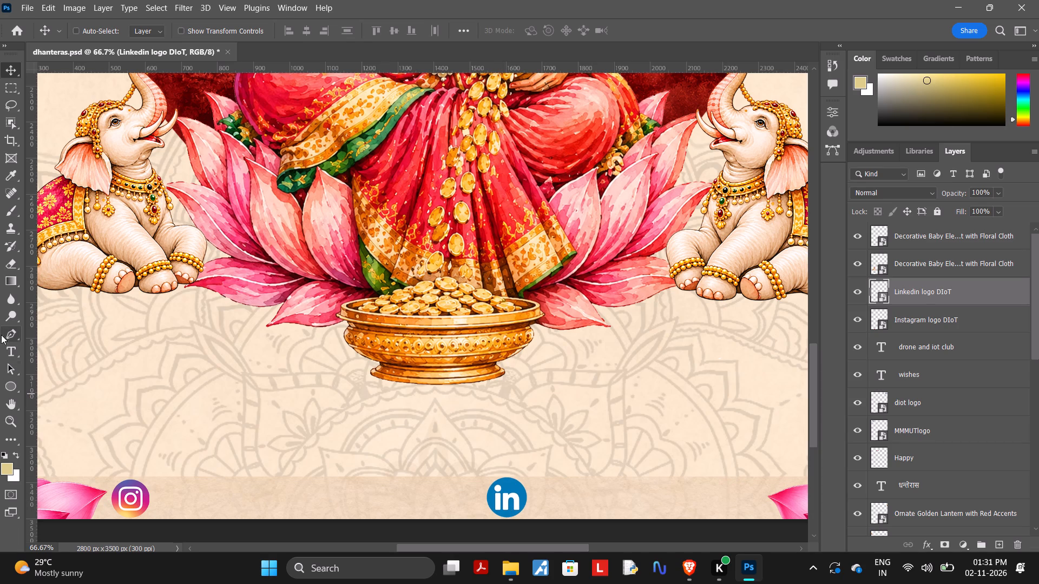
Start a text line with "/" in the bottom strip beside the Instagram logo, choosing the Acumin Variable Concept font and turning off All Caps.
{"action": "left_click", "coordinate": [4, 349]}
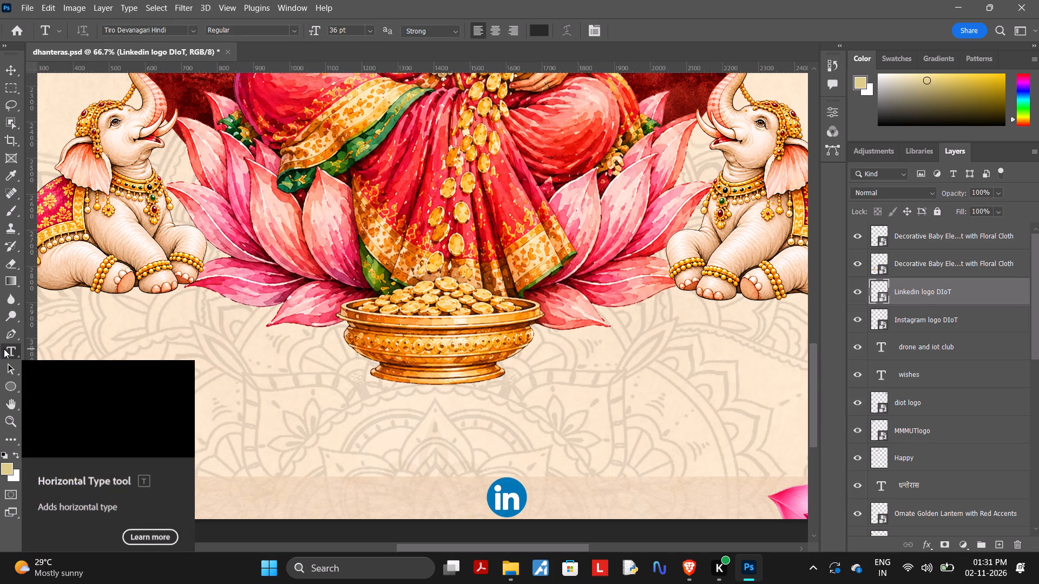
{"action": "left_click", "coordinate": [257, 510]}
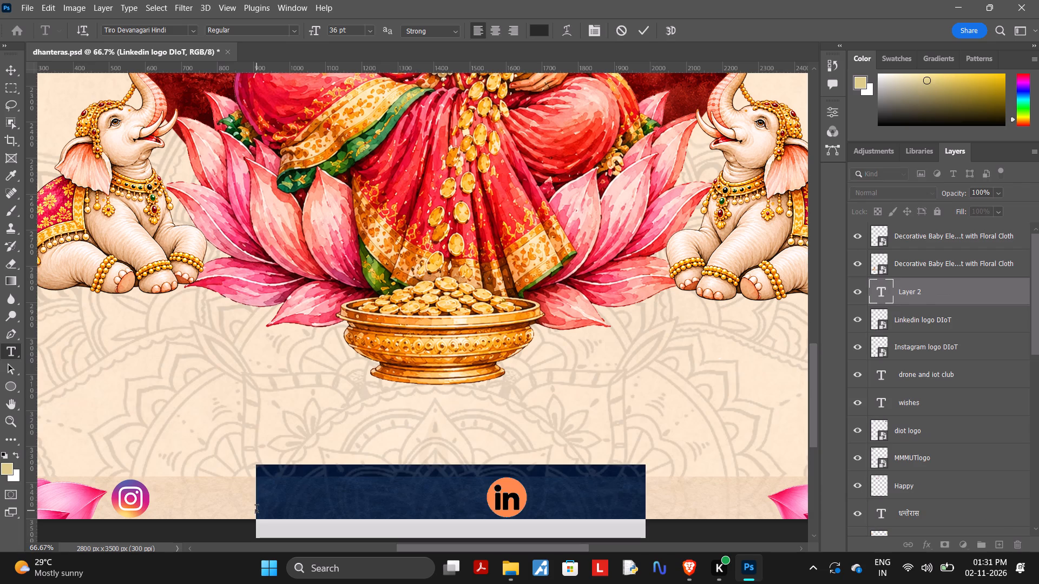
{"action": "key", "text": "BackSpace"}
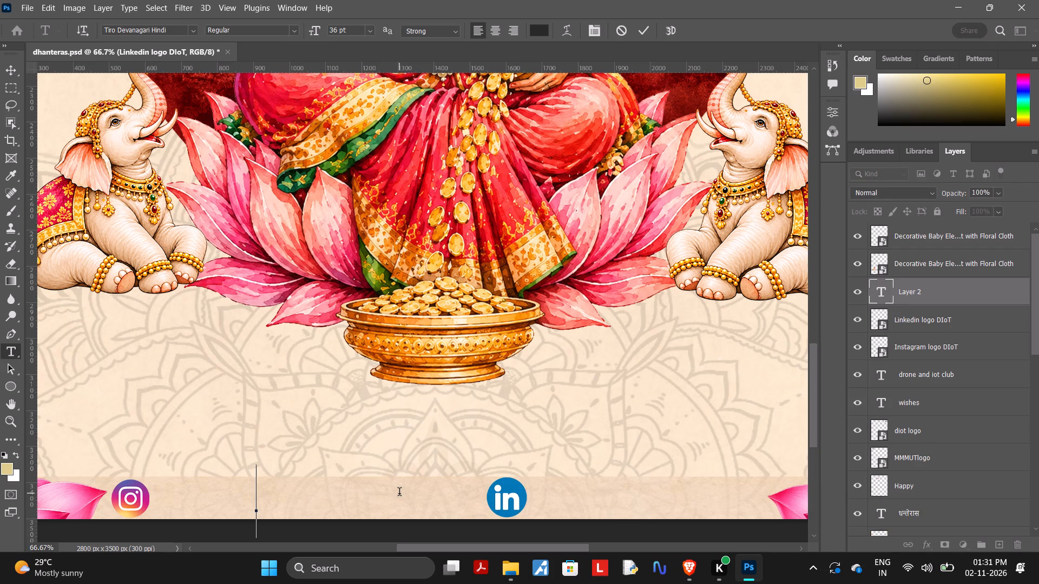
{"action": "key", "text": "slash"}
{"action": "key", "text": "d"}
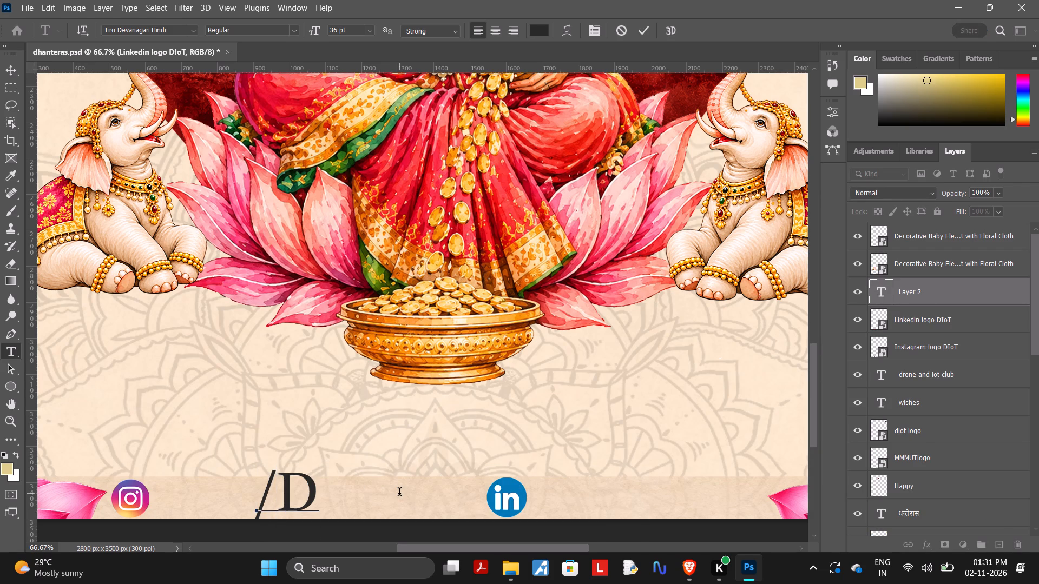
{"action": "key", "text": "BackSpace"}
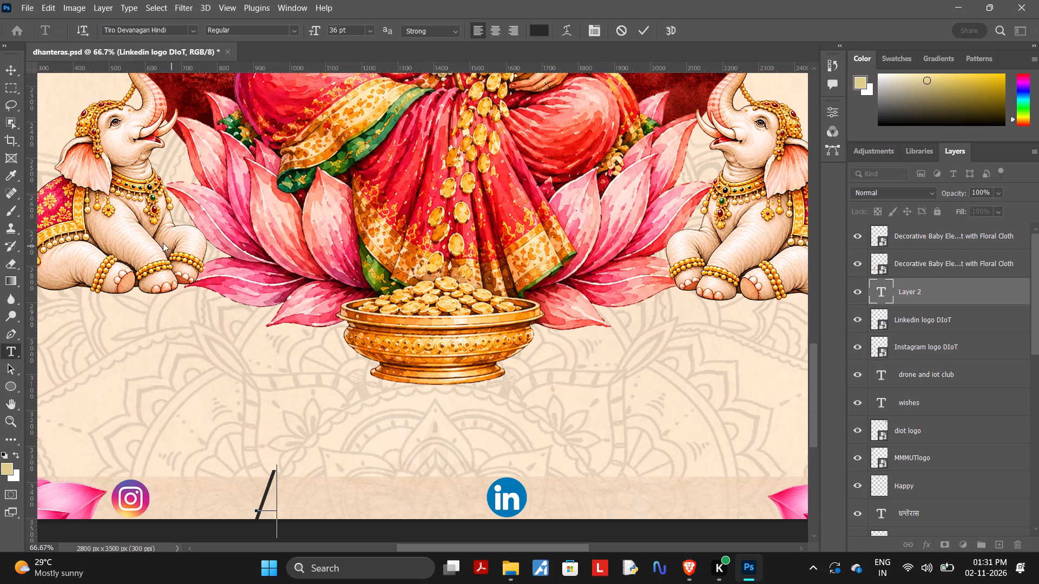
{"action": "left_click", "coordinate": [191, 29]}
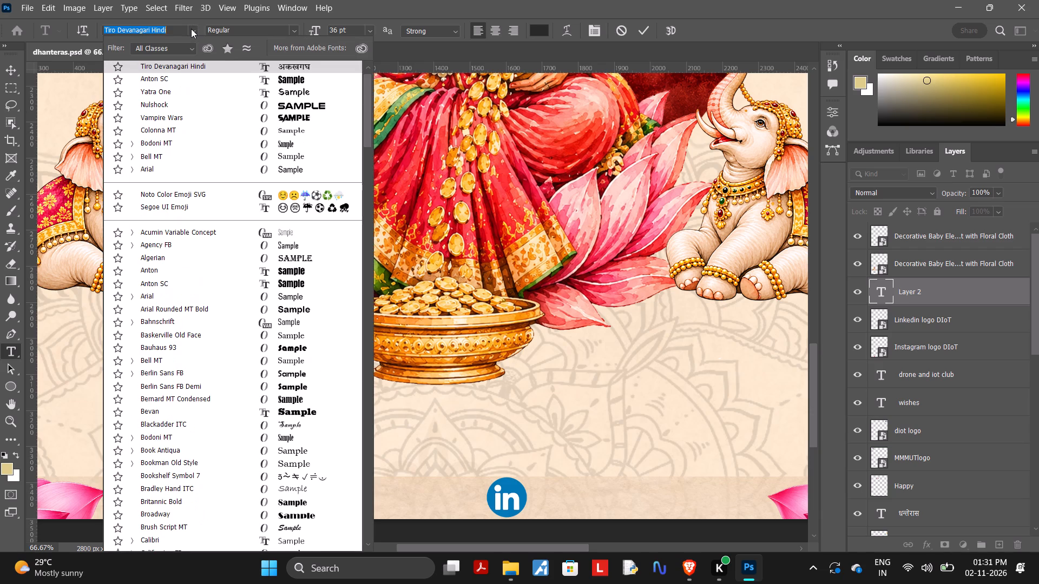
{"action": "left_click", "coordinate": [196, 231]}
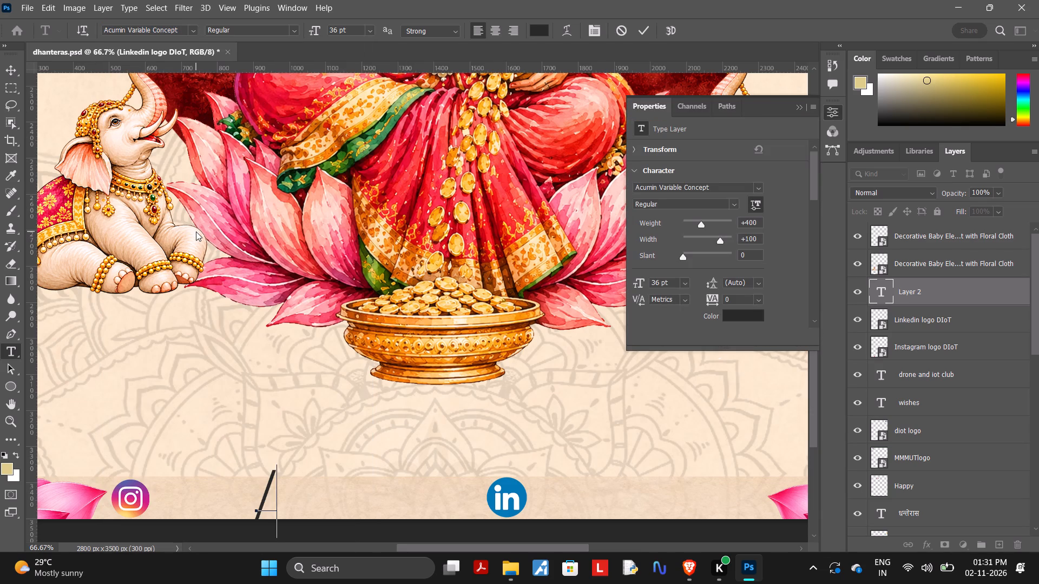
{"action": "scroll", "coordinate": [752, 184], "scroll_direction": "up", "scroll_amount": 2}
{"action": "scroll", "coordinate": [752, 184], "scroll_direction": "down", "scroll_amount": 3}
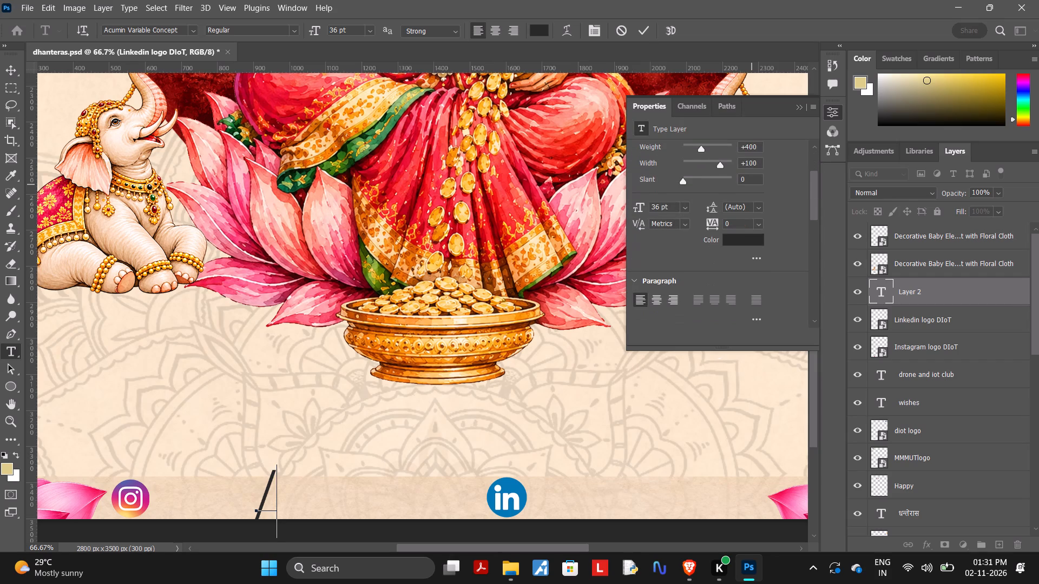
{"action": "scroll", "coordinate": [752, 184], "scroll_direction": "down", "scroll_amount": 3}
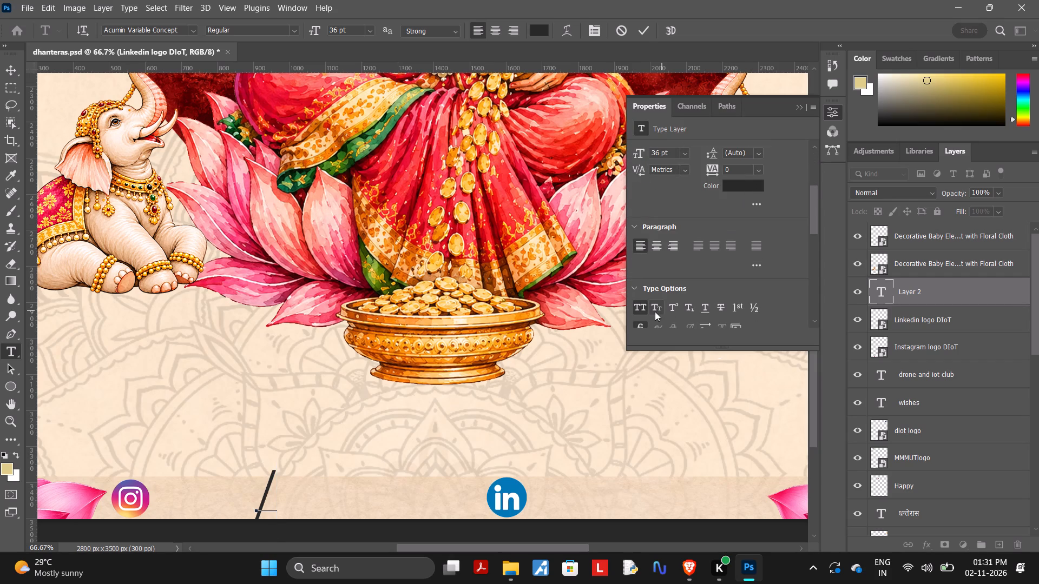
{"action": "left_click", "coordinate": [640, 307]}
Complete the Instagram handle after the slash so the line reads "/drone_iot_club".
{"action": "type", "text": "dr"}
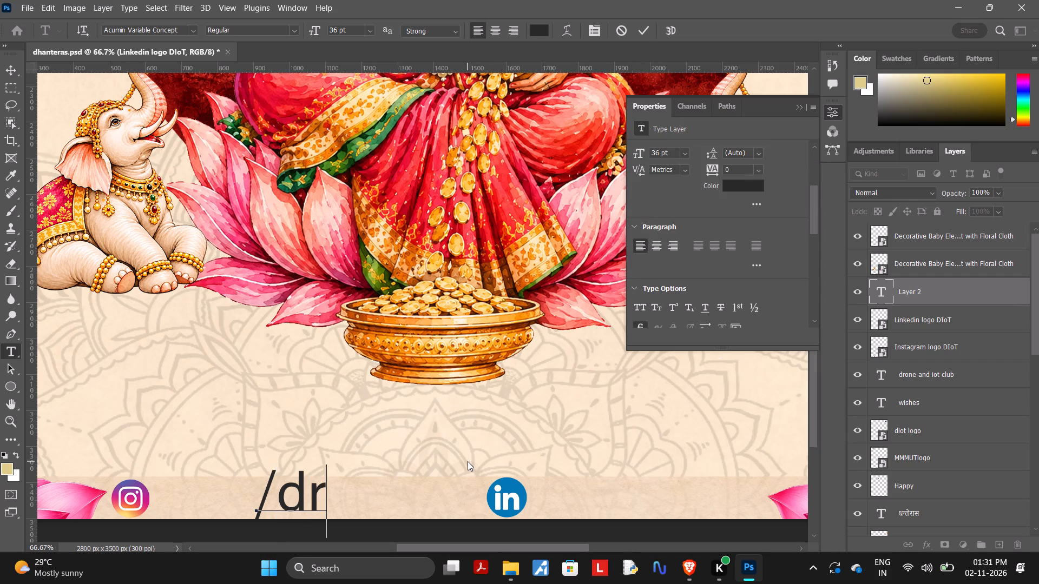
{"action": "type", "text": "one"}
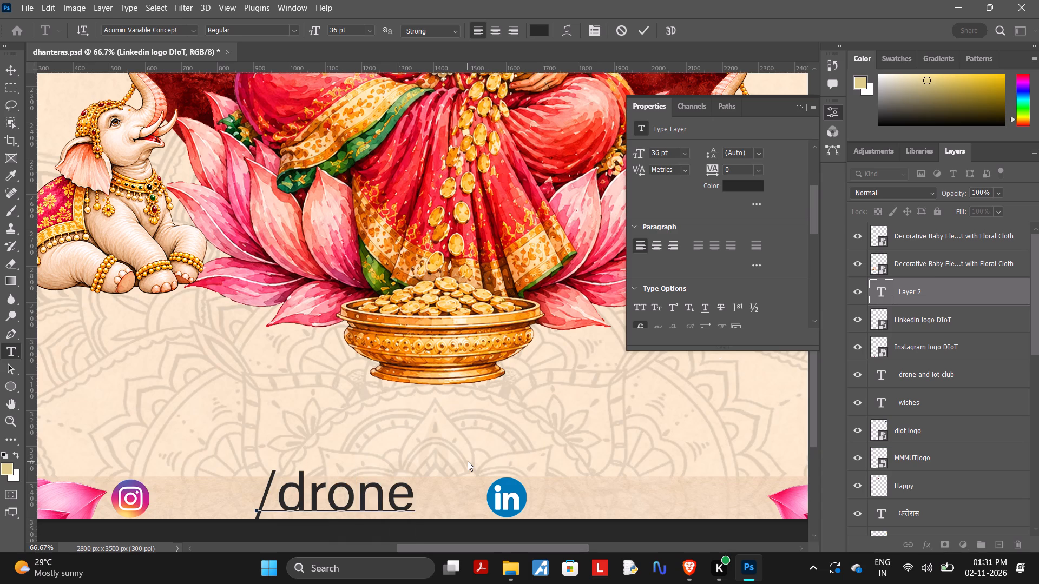
{"action": "key", "text": "shift+underscore"}
{"action": "type", "text": "iot"}
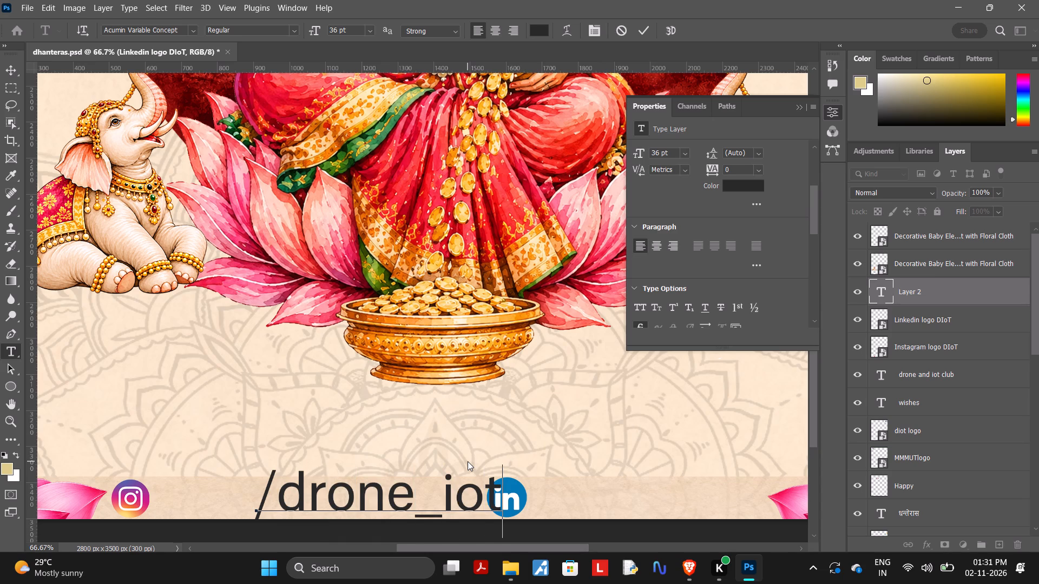
{"action": "key", "text": "shift+underscore"}
{"action": "type", "text": "cli"}
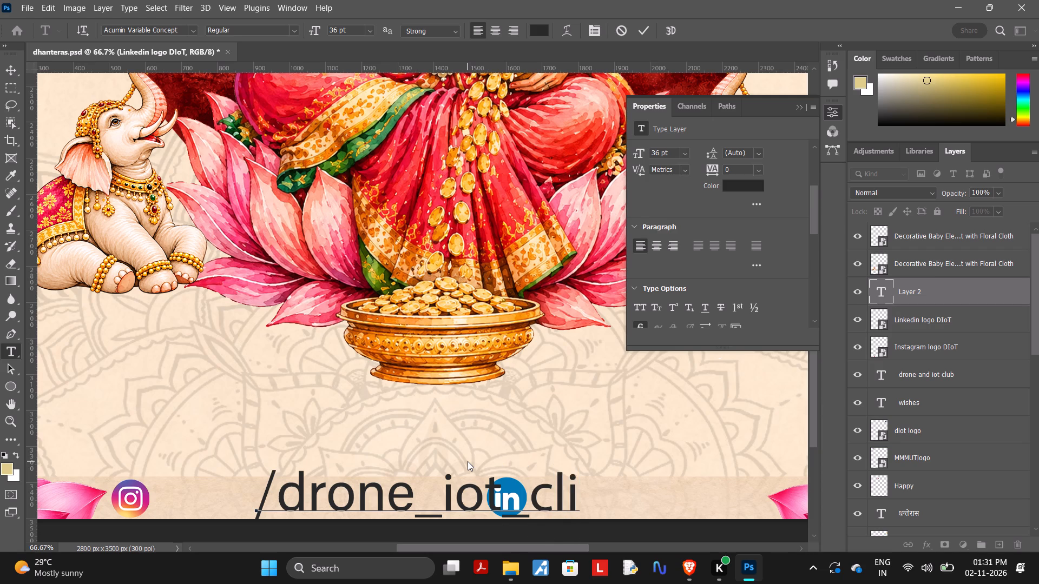
{"action": "key", "text": "BackSpace"}
{"action": "type", "text": "ub"}
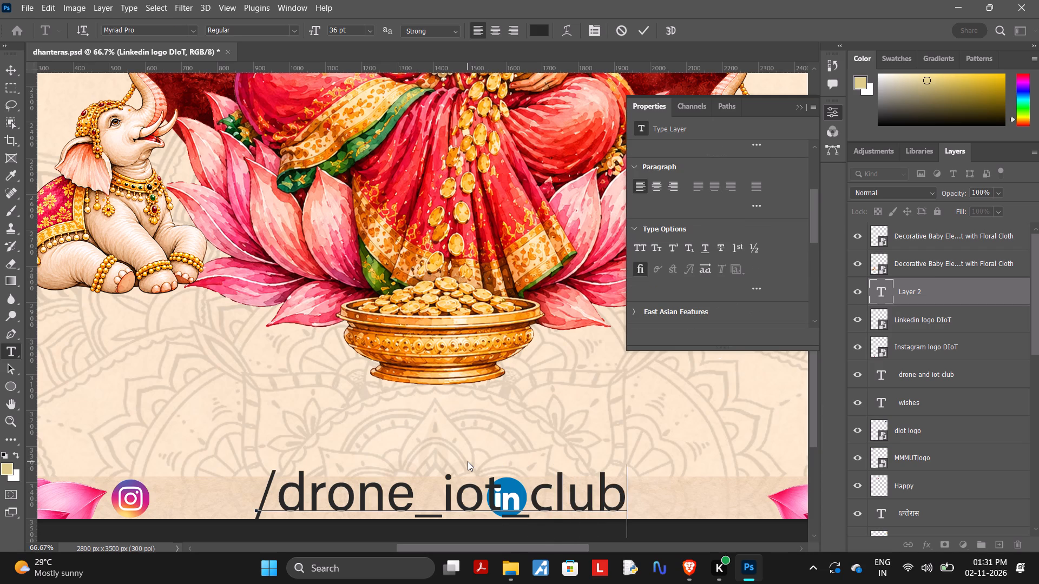
Complete the Instagram handle as "/drone_iot_club.mmmut" and set its text size to 16 pt.
{"action": "type", "text": ".mmm"}
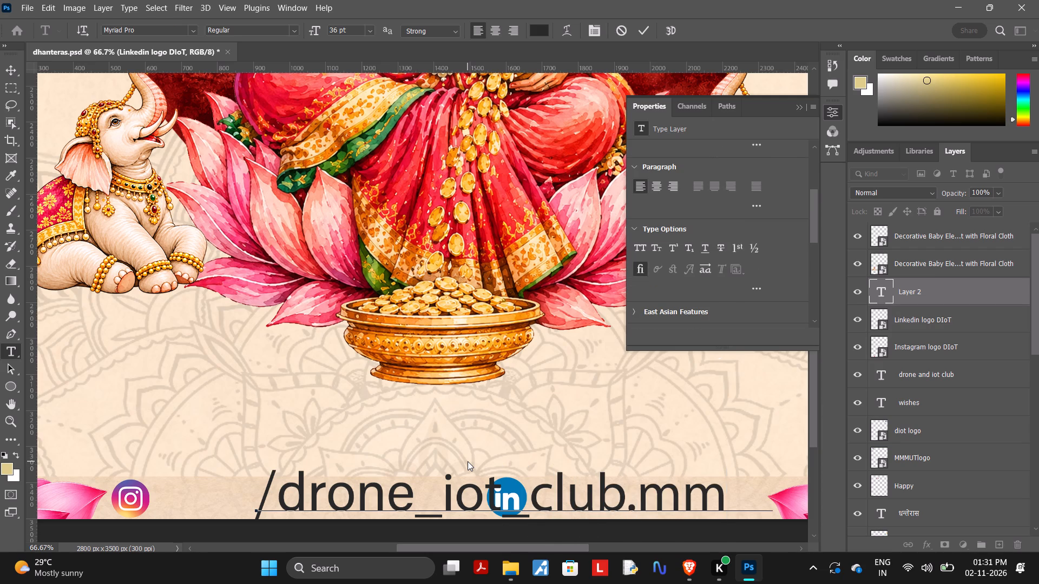
{"action": "type", "text": "ut"}
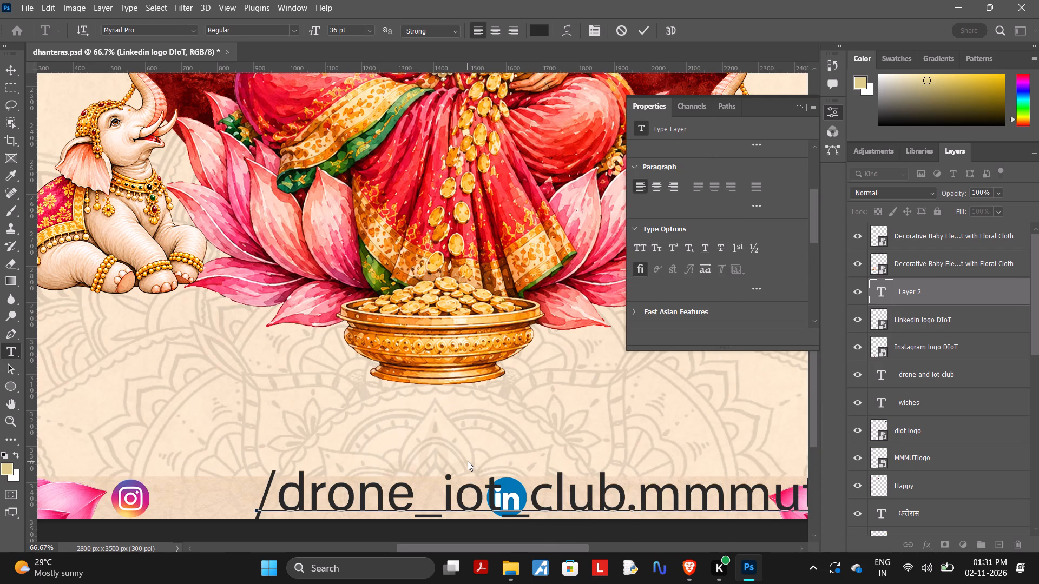
{"action": "key", "text": "ctrl+a"}
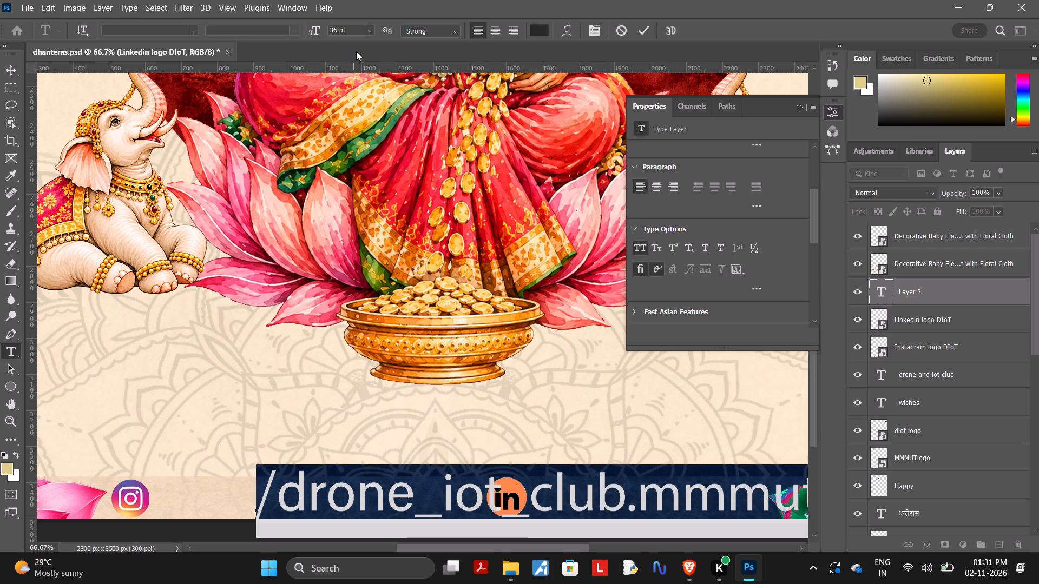
{"action": "left_click", "coordinate": [370, 30]}
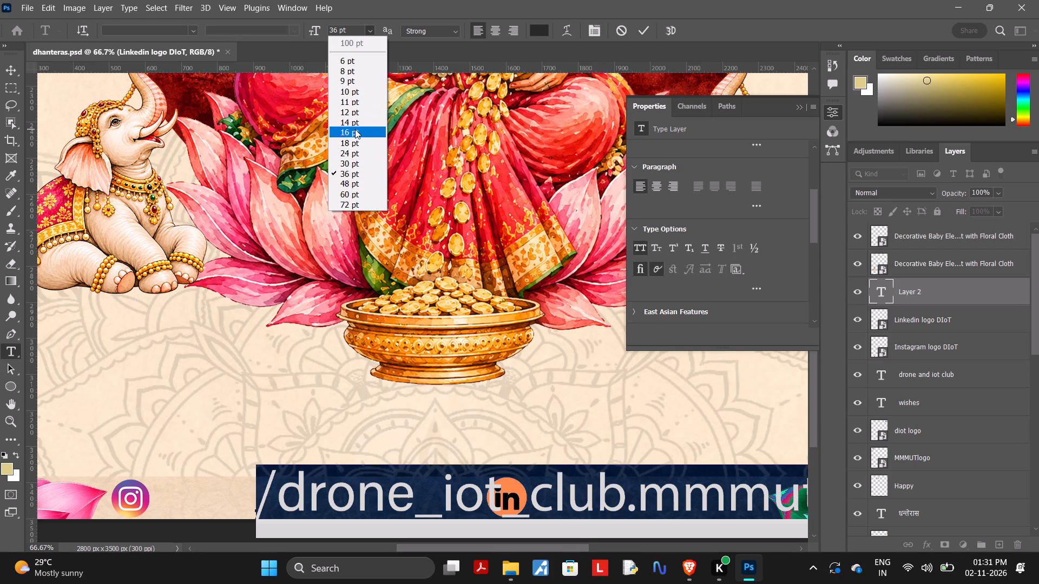
{"action": "left_click", "coordinate": [355, 129]}
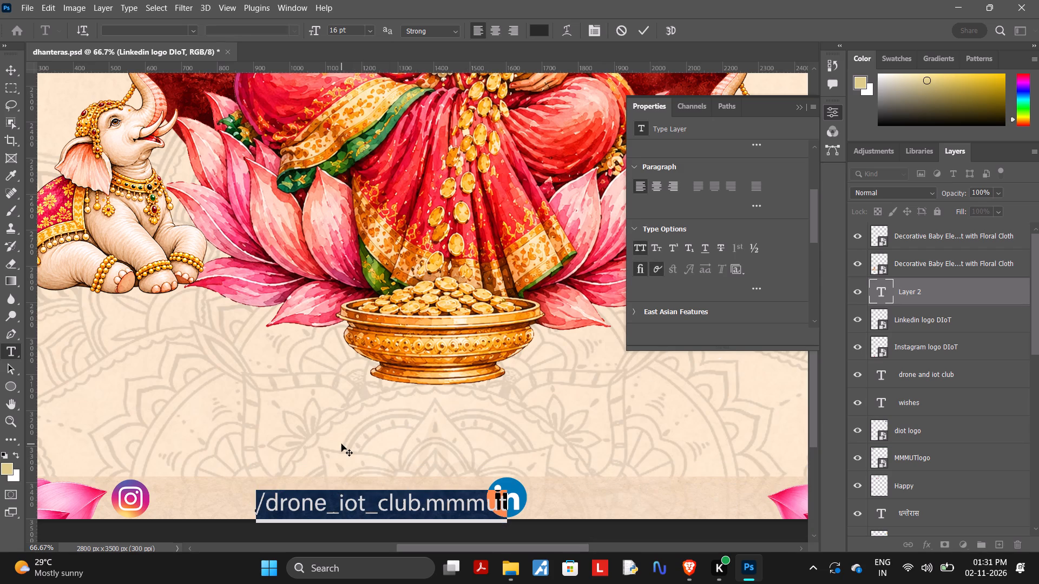
Move the Instagram handle directly beside the Instagram logo, vertically centred with it in the bottom strip.
{"action": "left_click", "coordinate": [9, 65]}
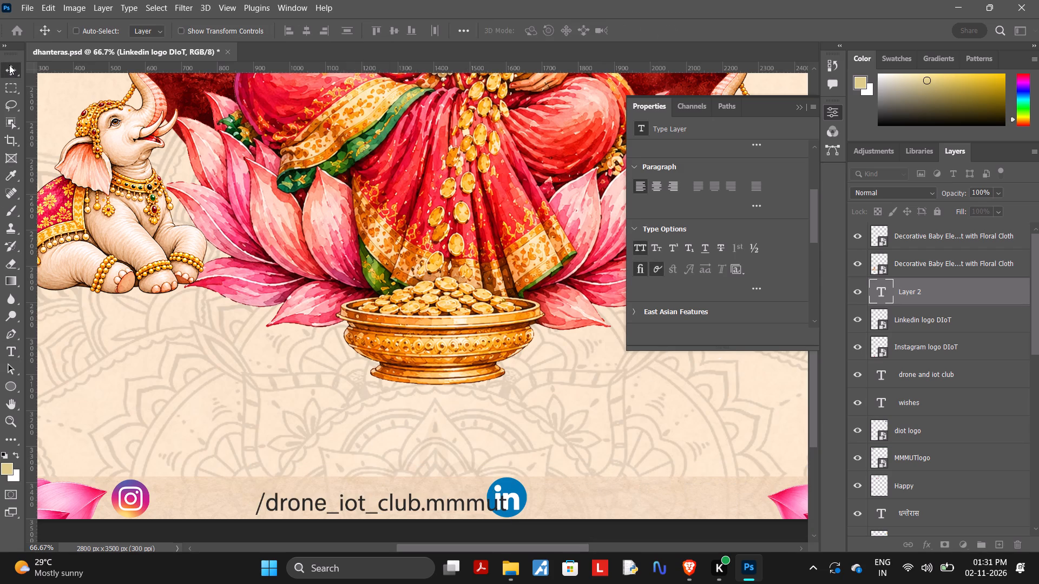
{"action": "left_click_drag", "start_coordinate": [324, 503], "coordinate": [296, 496]}
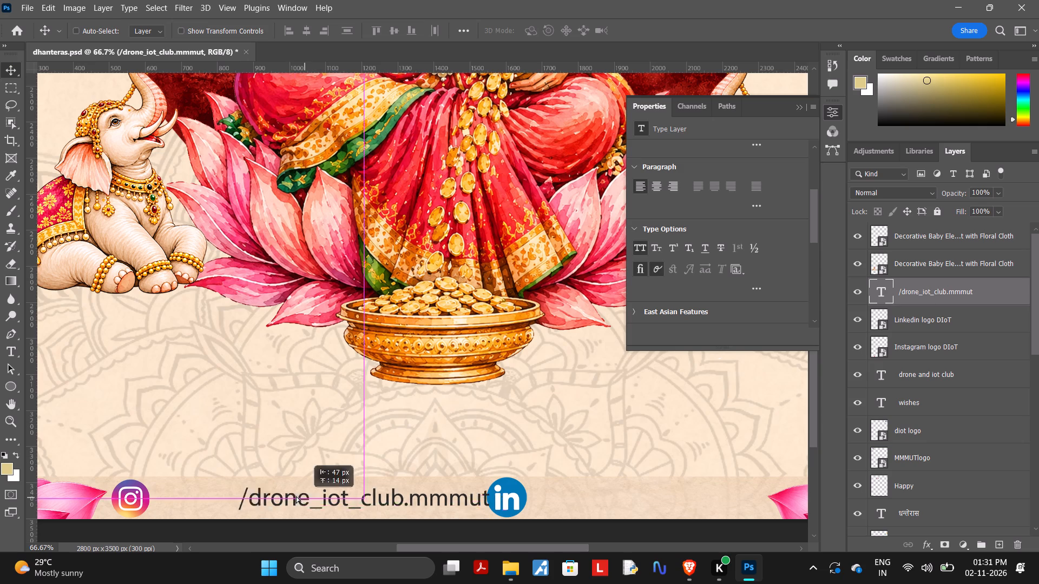
{"action": "left_click_drag", "start_coordinate": [296, 496], "coordinate": [224, 499]}
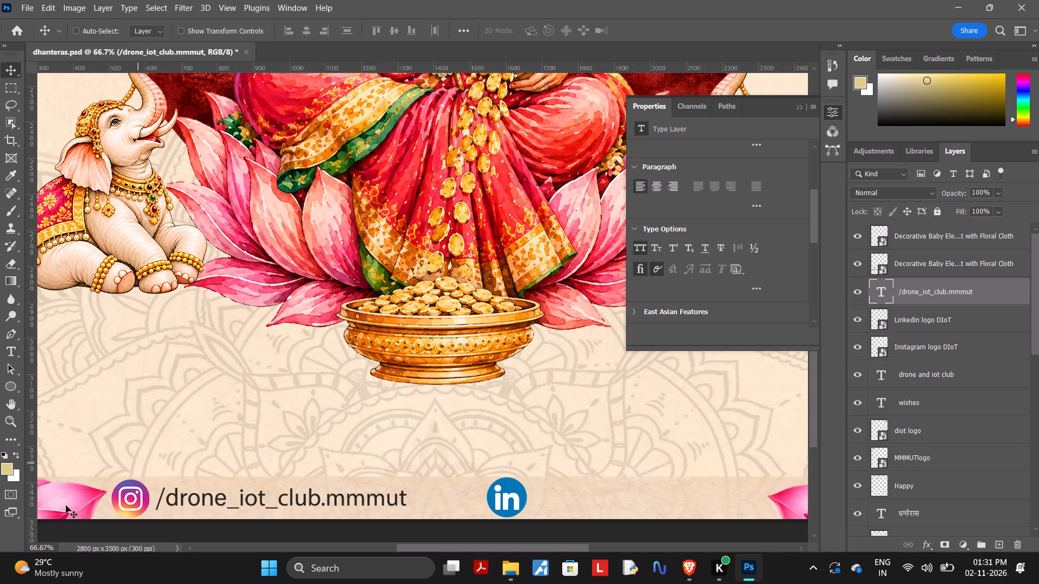
Add a 16 pt text line reading "/drone-iot-club.mmmut" in the bottom strip beyond the LinkedIn logo.
{"action": "left_click", "coordinate": [10, 354]}
{"action": "left_click", "coordinate": [570, 493]}
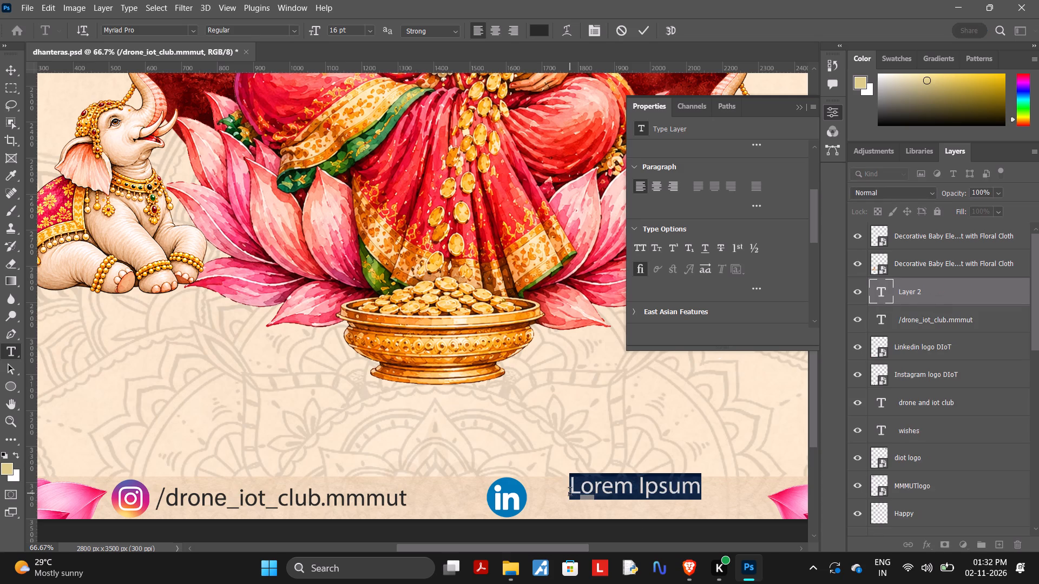
{"action": "key", "text": "BackSpace"}
{"action": "key", "text": "slash"}
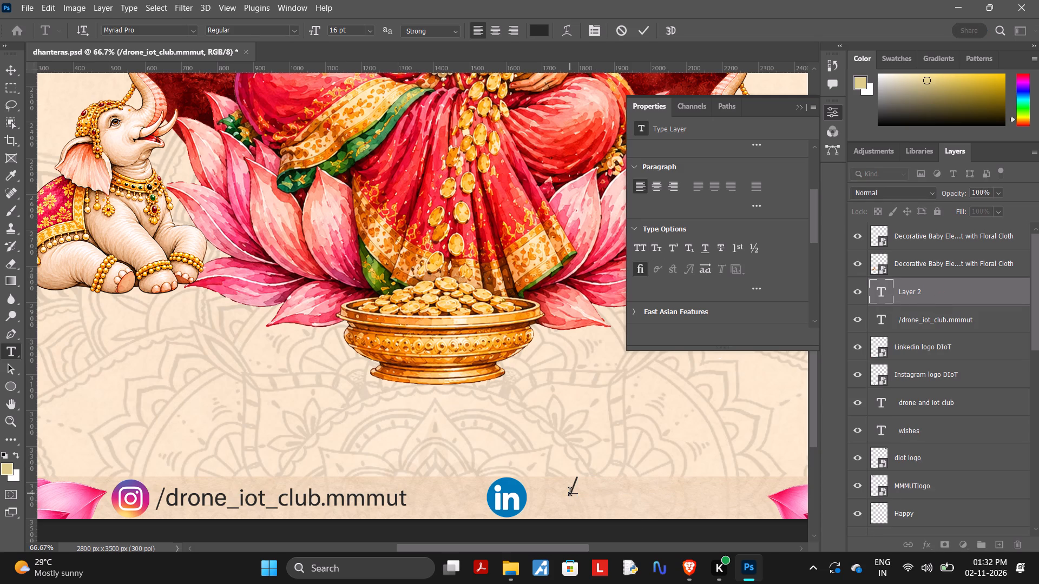
{"action": "type", "text": "drone-"}
{"action": "type", "text": "iot"}
{"action": "key", "text": "minus"}
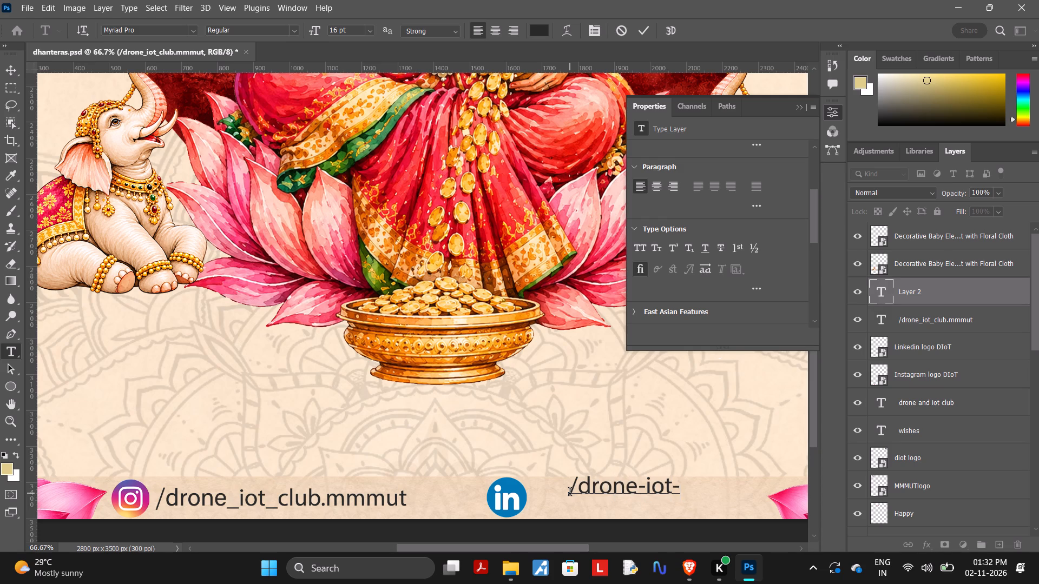
{"action": "type", "text": "club.mmmut"}
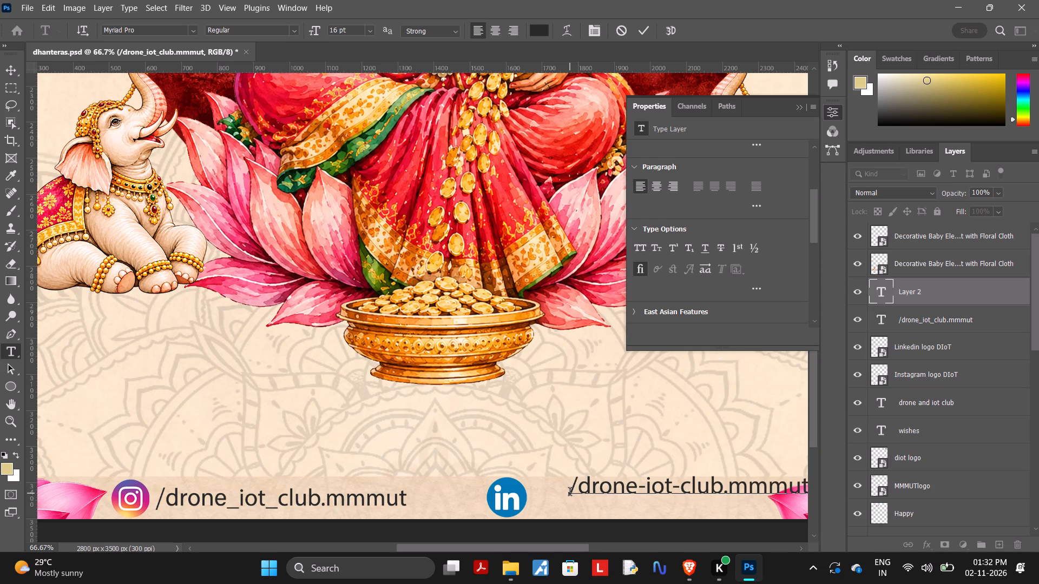
Move the LinkedIn handle directly beside the LinkedIn logo and nudge it slightly down to line up with it.
{"action": "left_click", "coordinate": [11, 70]}
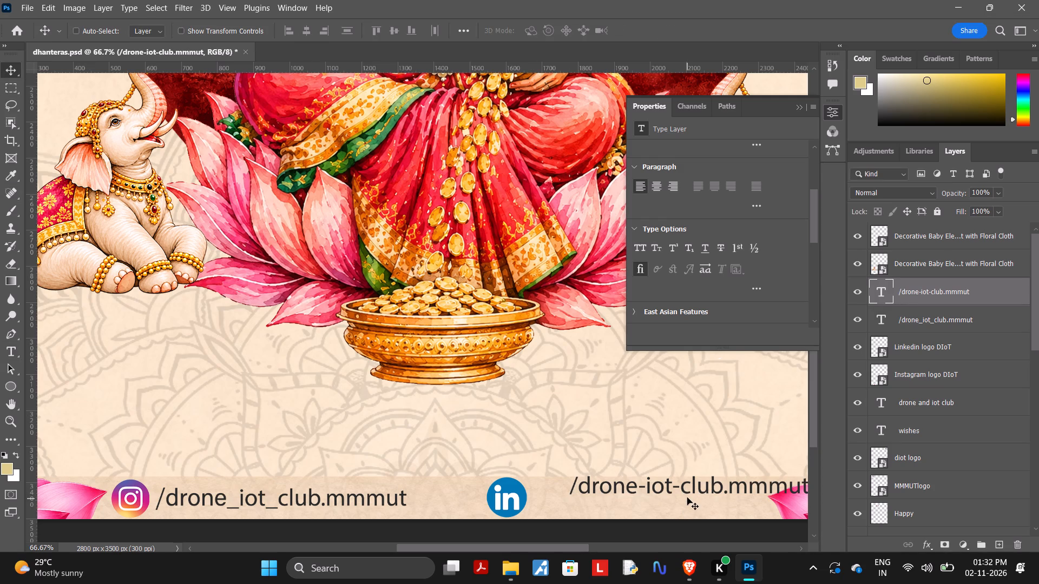
{"action": "left_click_drag", "start_coordinate": [686, 495], "coordinate": [648, 506]}
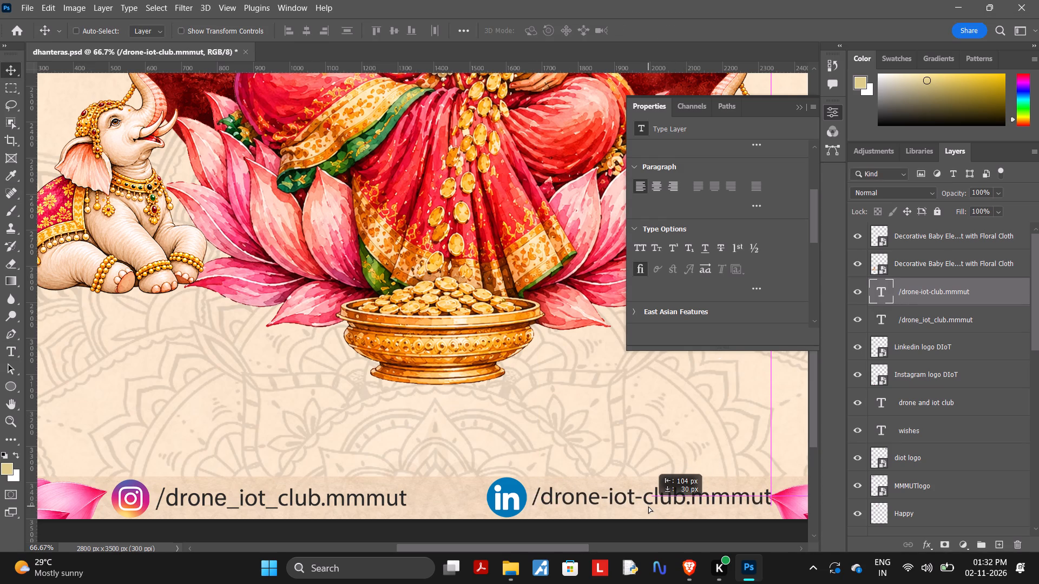
{"action": "left_click_drag", "start_coordinate": [648, 506], "coordinate": [647, 508]}
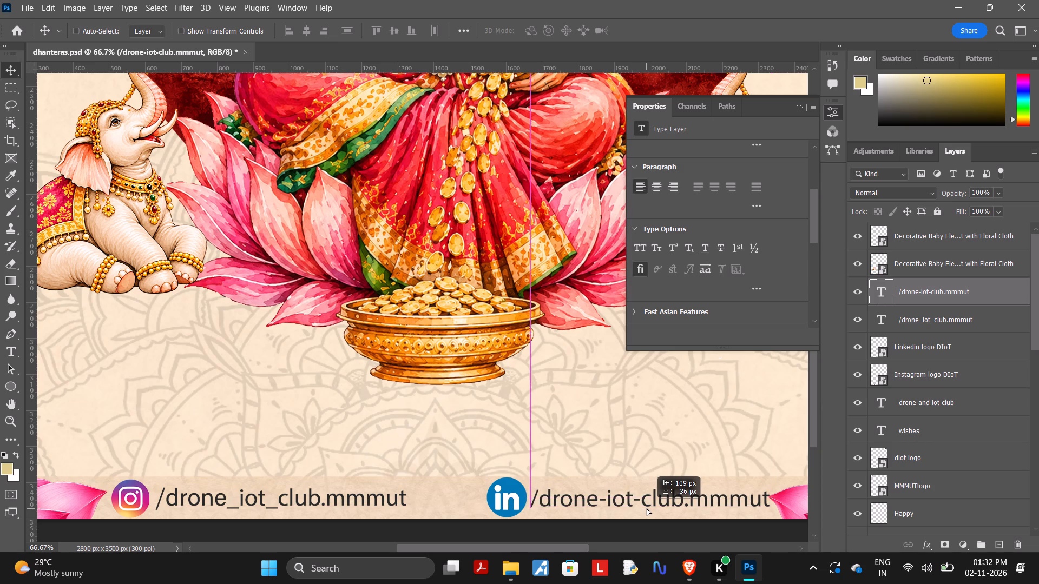
{"action": "left_click_drag", "start_coordinate": [647, 508], "coordinate": [648, 509]}
{"action": "left_click", "coordinate": [615, 499]}
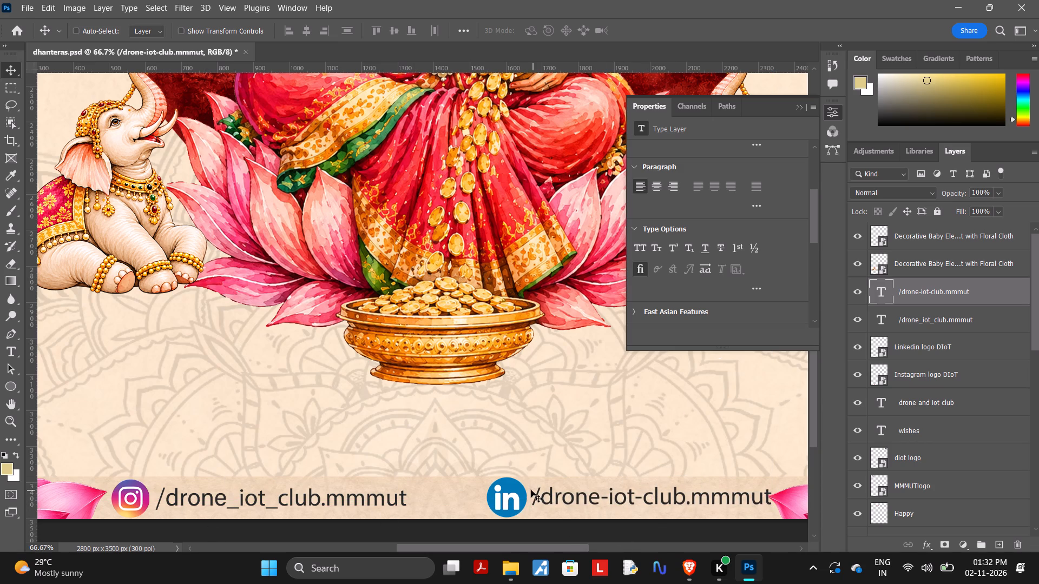
{"action": "key", "text": "Down"}
{"action": "key", "text": "Down"}
{"action": "key", "text": "Down"}
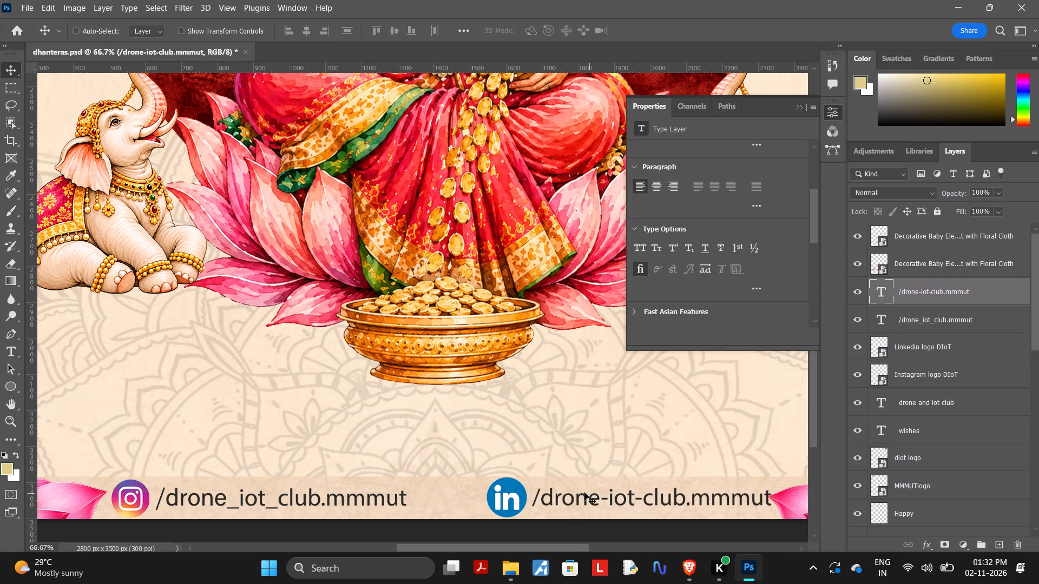
{"action": "double_click", "coordinate": [620, 502]}
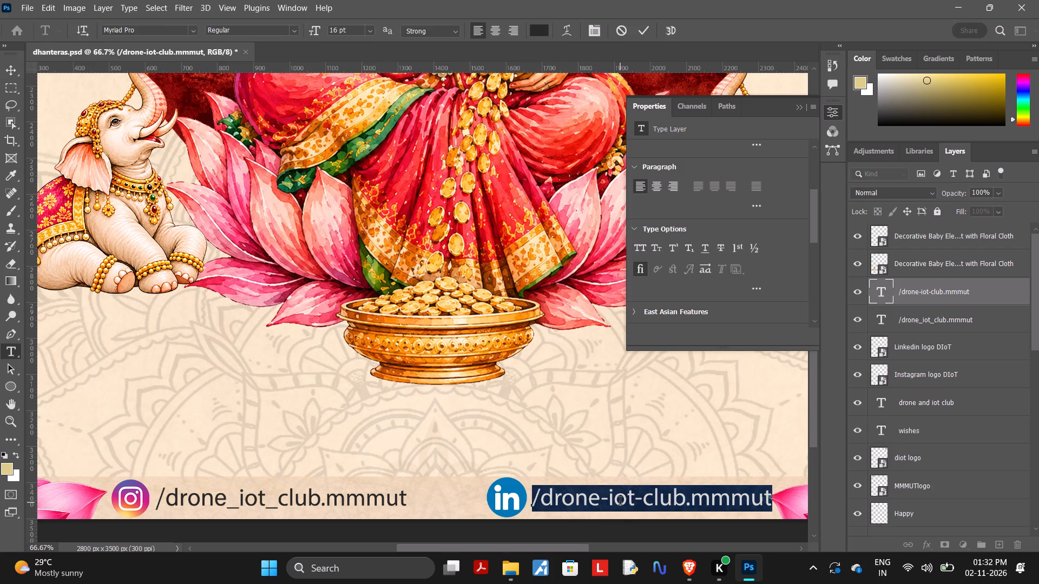
{"action": "left_click", "coordinate": [678, 528]}
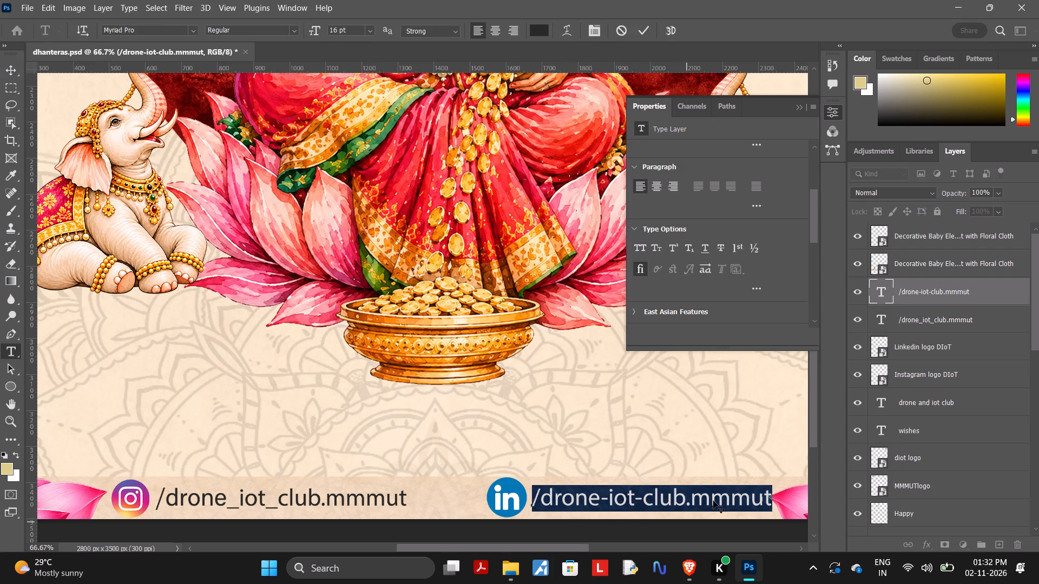
Nudge the Instagram handle slightly closer to its logo and slightly downward.
{"action": "left_click", "coordinate": [924, 320]}
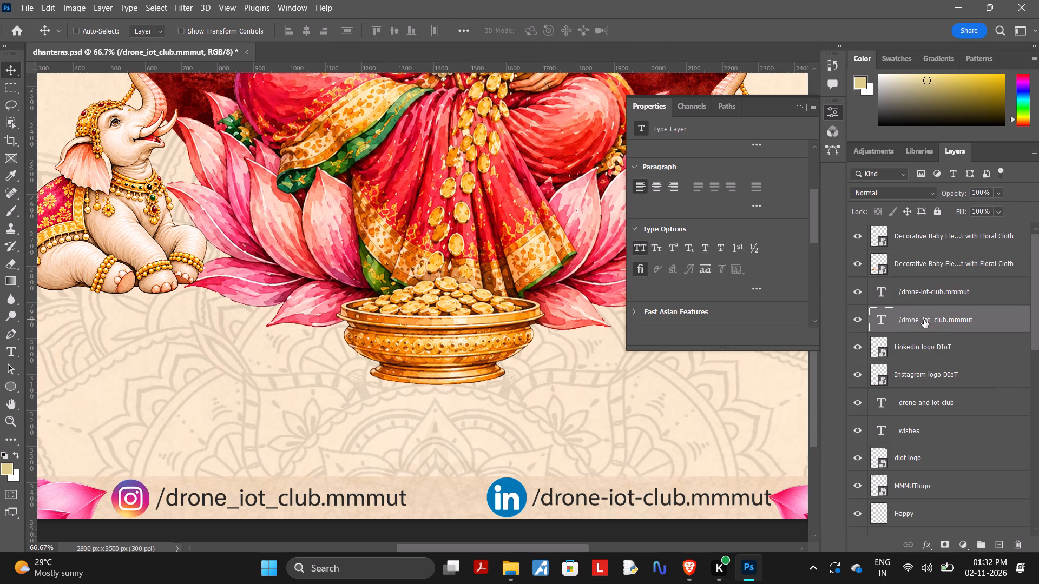
{"action": "key", "text": "Left"}
{"action": "key", "text": "Left"}
{"action": "key", "text": "Left"}
{"action": "key", "text": "Left"}
{"action": "key", "text": "Left"}
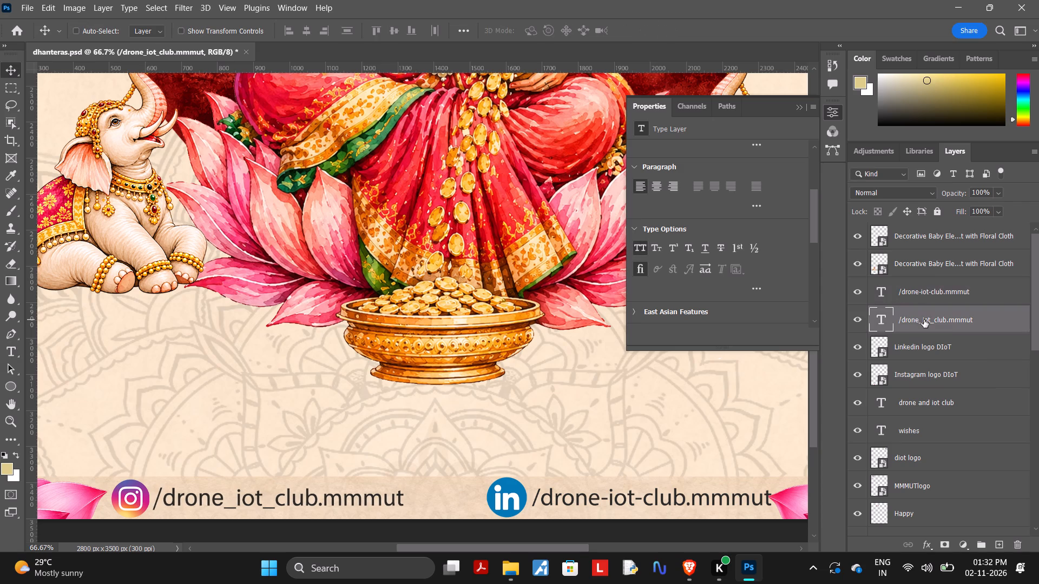
{"action": "key", "text": "Right"}
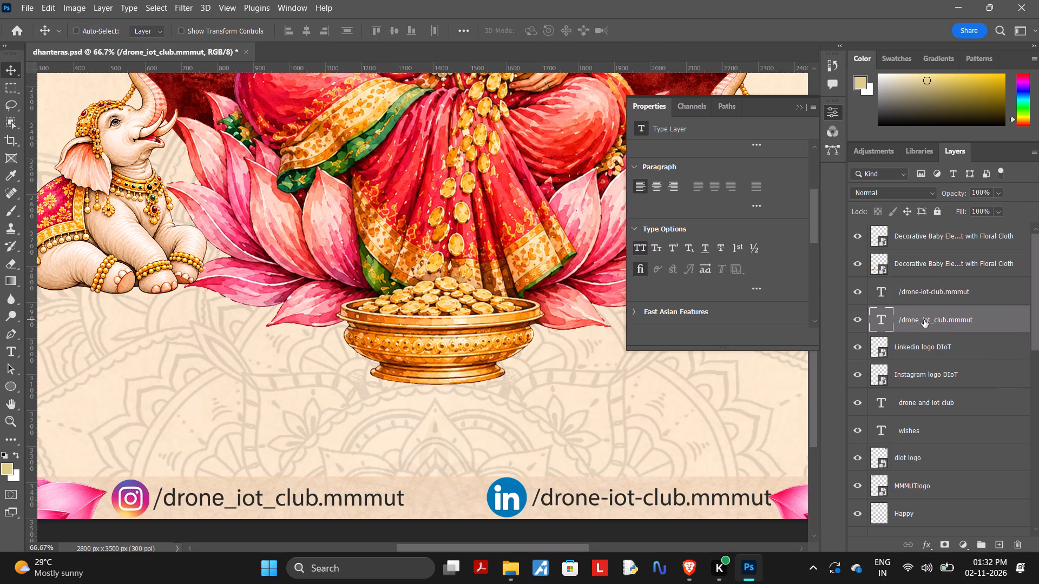
{"action": "key", "text": "Down"}
{"action": "key", "text": "Down"}
{"action": "key", "text": "Left"}
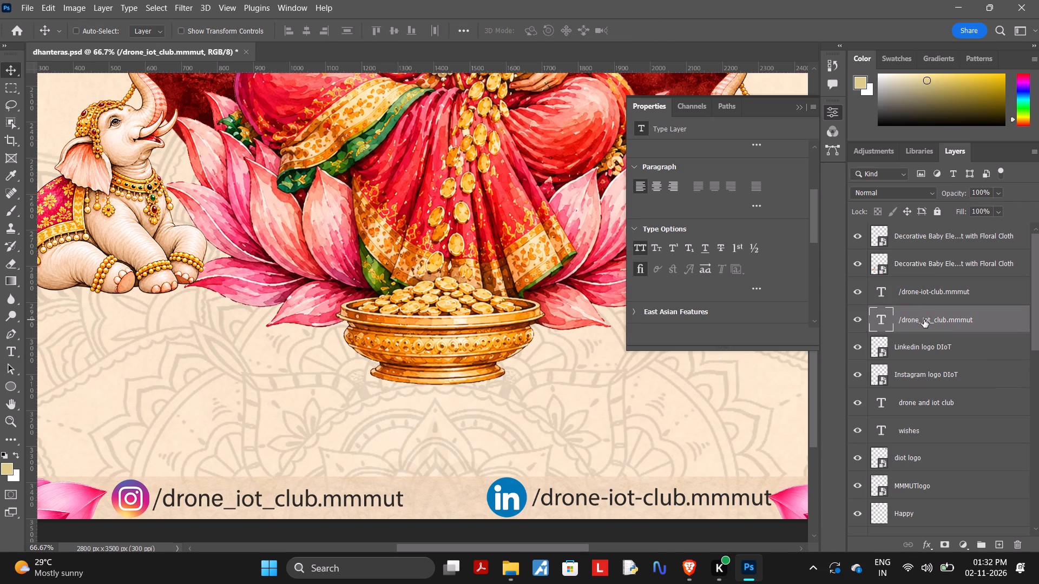
Clear the text properties off the canvas and check the layout of the whole poster.
{"action": "left_click", "coordinate": [799, 109]}
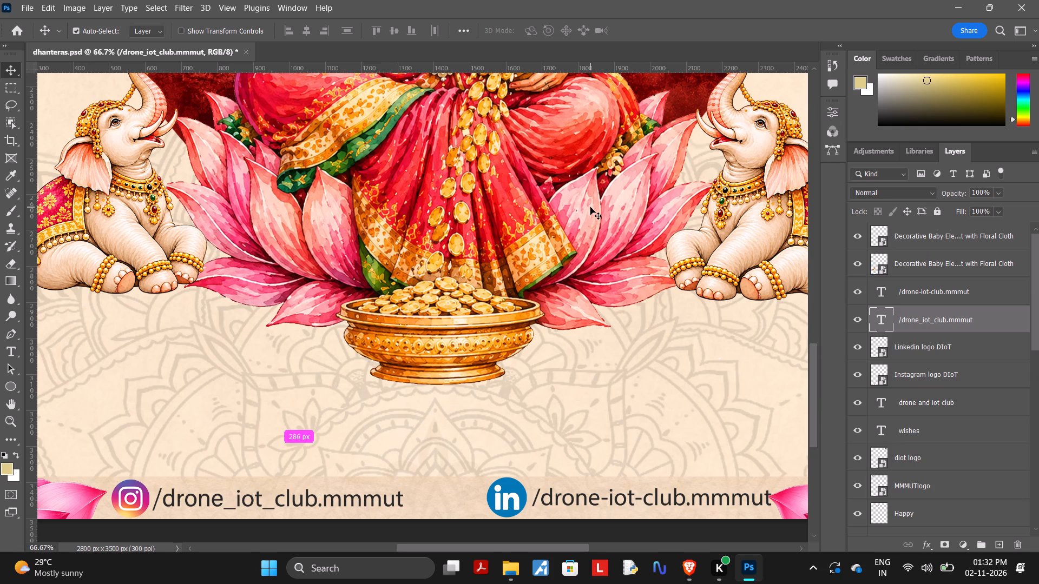
{"action": "key", "text": "ctrl+minus"}
{"action": "key", "text": "ctrl+minus"}
{"action": "key", "text": "ctrl+minus"}
{"action": "key", "text": "ctrl+minus"}
{"action": "key", "text": "ctrl+minus"}
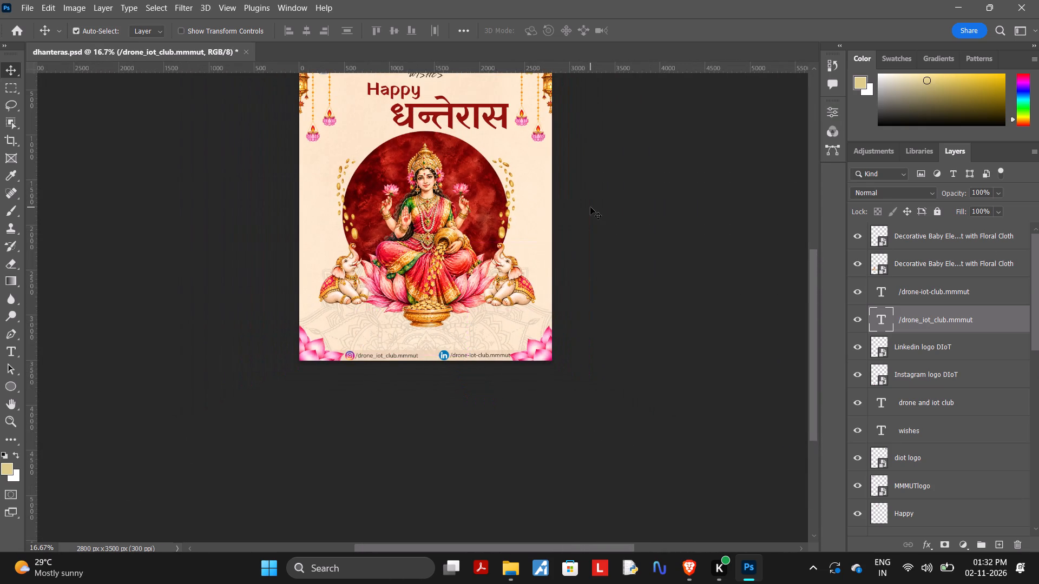
{"action": "scroll", "coordinate": [590, 207], "scroll_direction": "up", "scroll_amount": 1}
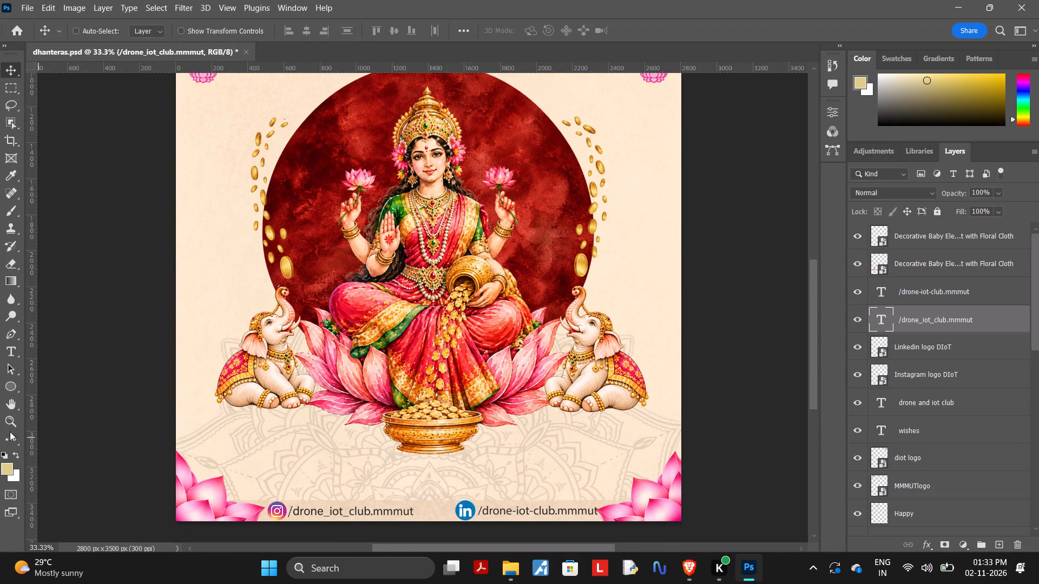
{"action": "left_click", "coordinate": [6, 348]}
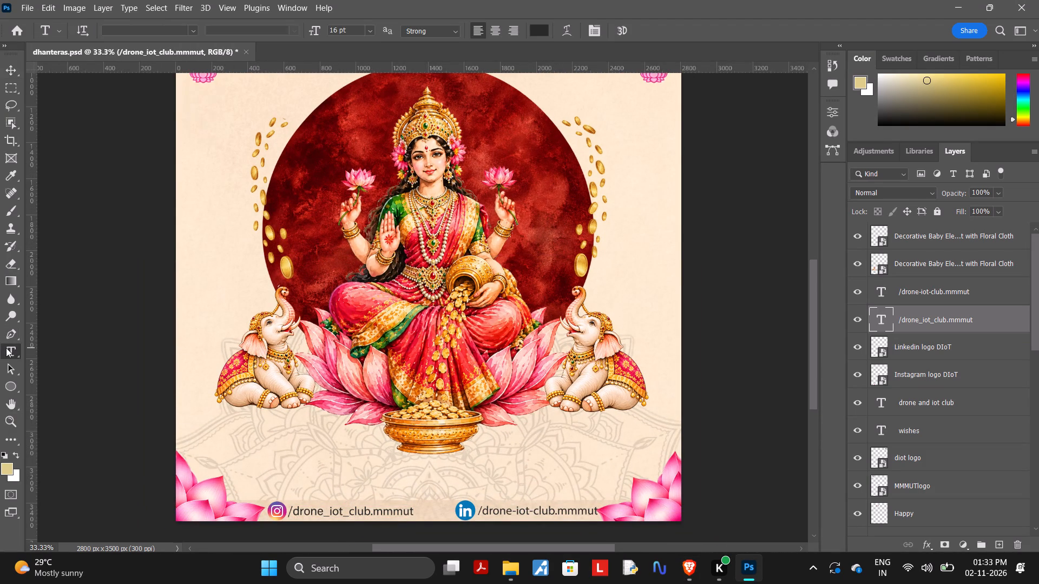
{"action": "left_click", "coordinate": [347, 471]}
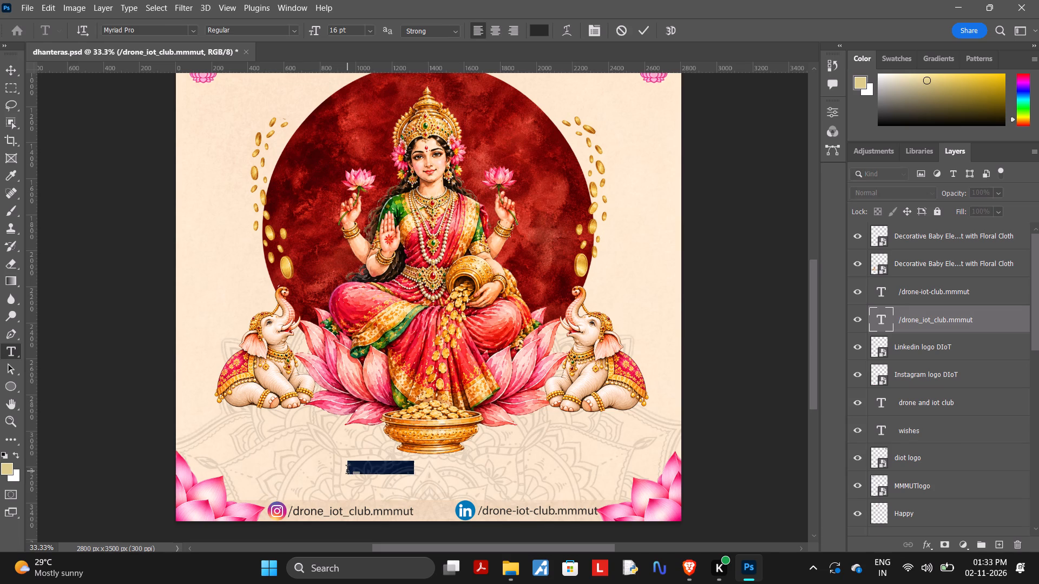
{"action": "left_click", "coordinate": [189, 28]}
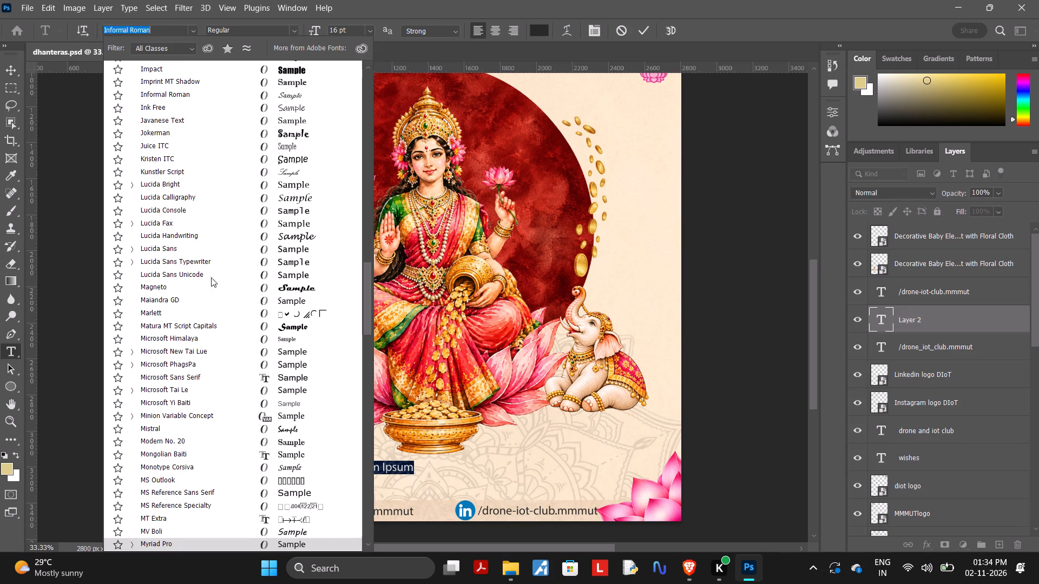
{"action": "scroll", "coordinate": [212, 342], "scroll_direction": "down", "scroll_amount": 19}
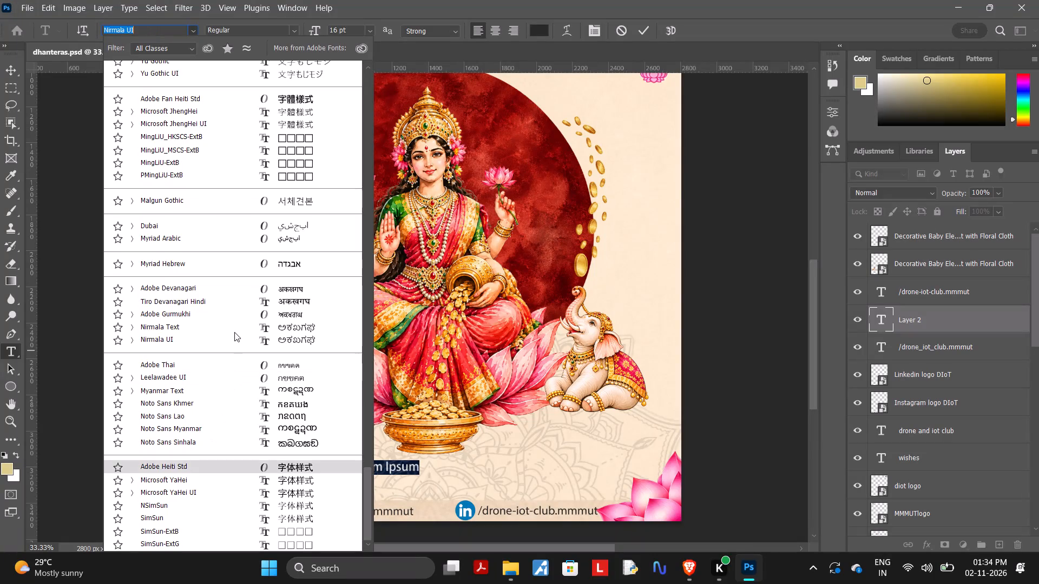
{"action": "left_click", "coordinate": [211, 301]}
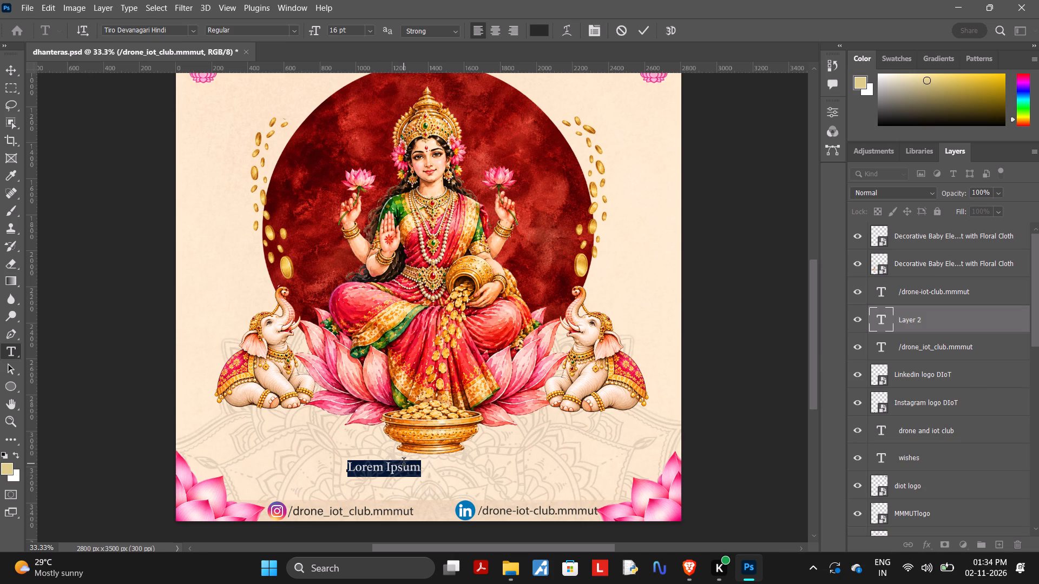
Replace the placeholder text with the copied four-line shlok beginning "आरोग्यं धनसम्पदा च".
{"action": "double_click", "coordinate": [404, 463]}
{"action": "key", "text": "BackSpace"}
{"action": "key", "text": "BackSpace"}
{"action": "key", "text": "BackSpace"}
{"action": "key", "text": "BackSpace"}
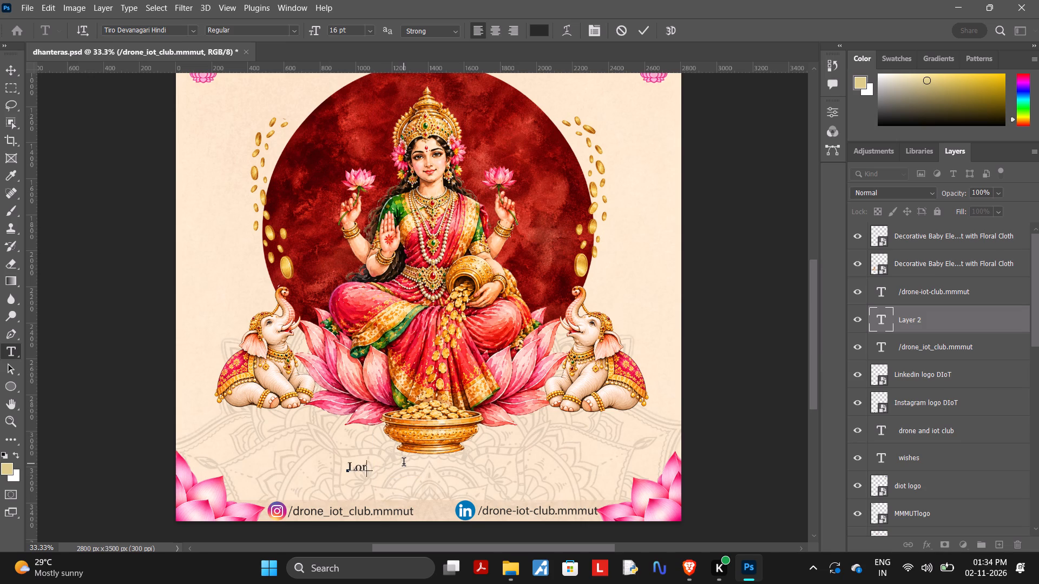
{"action": "key", "text": "BackSpace"}
{"action": "key", "text": "BackSpace"}
{"action": "key", "text": "BackSpace"}
{"action": "key", "text": "ctrl+v"}
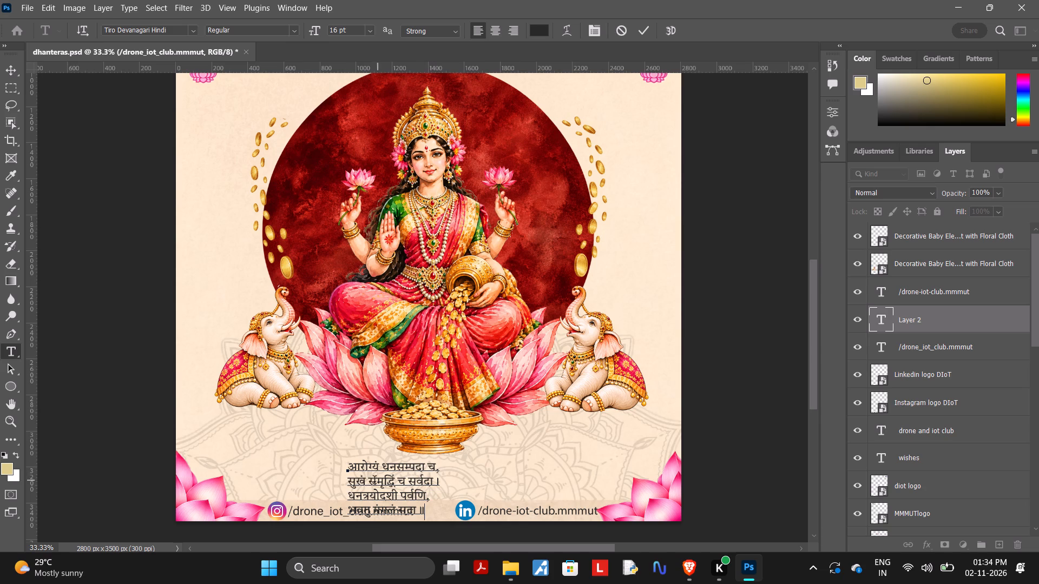
Join the shlok's four lines into two, with a space after the comma in each joined line.
{"action": "left_click", "coordinate": [350, 483]}
{"action": "key", "text": "BackSpace"}
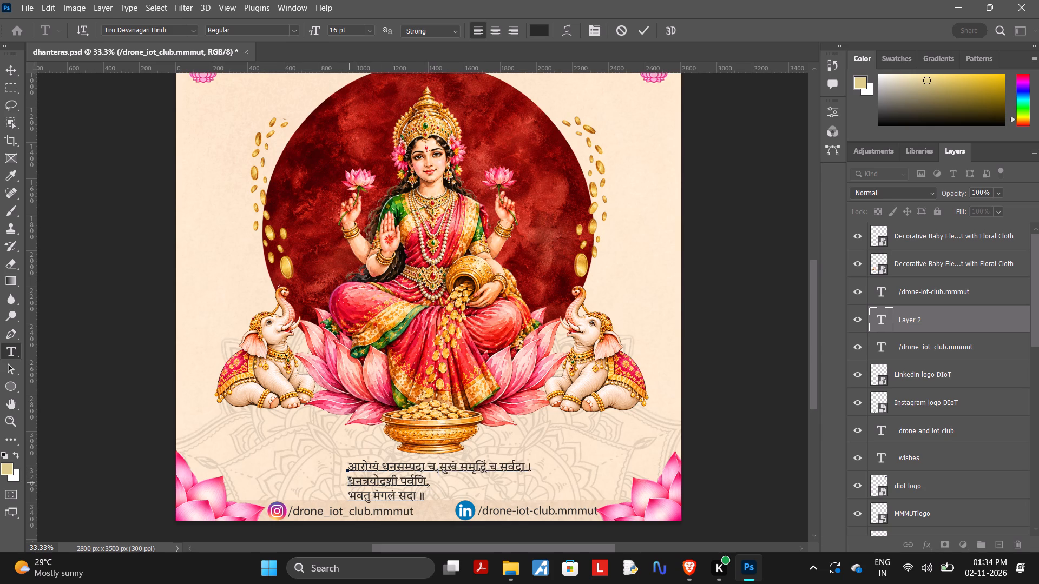
{"action": "key", "text": "space"}
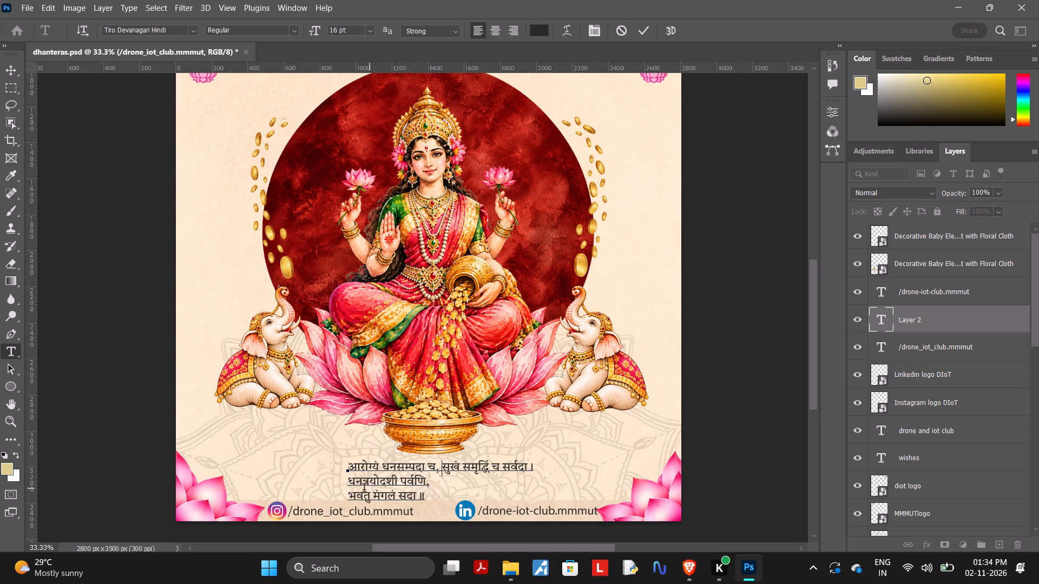
{"action": "left_click", "coordinate": [349, 497]}
{"action": "key", "text": "BackSpace"}
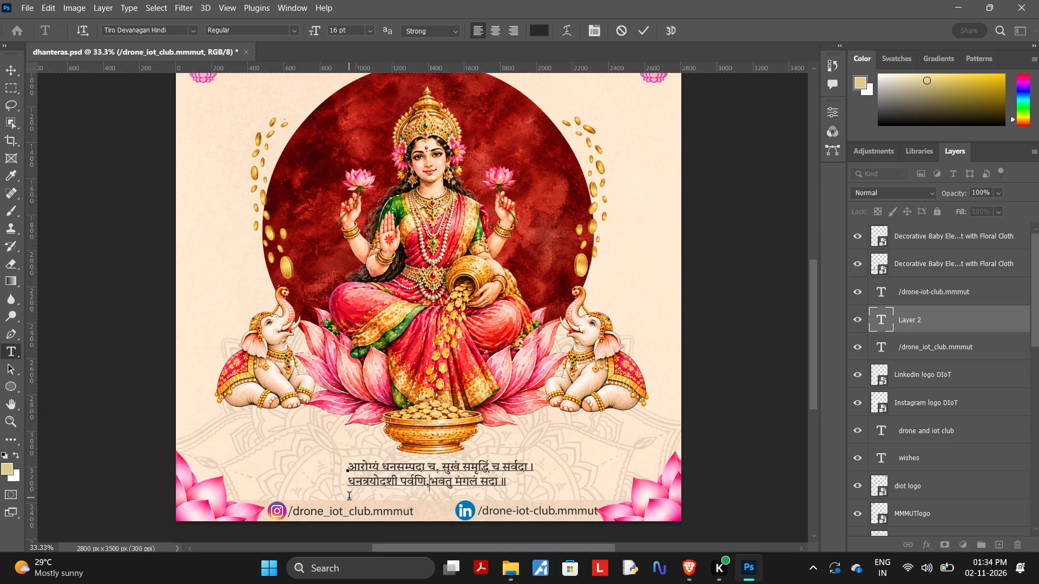
{"action": "key", "text": "space"}
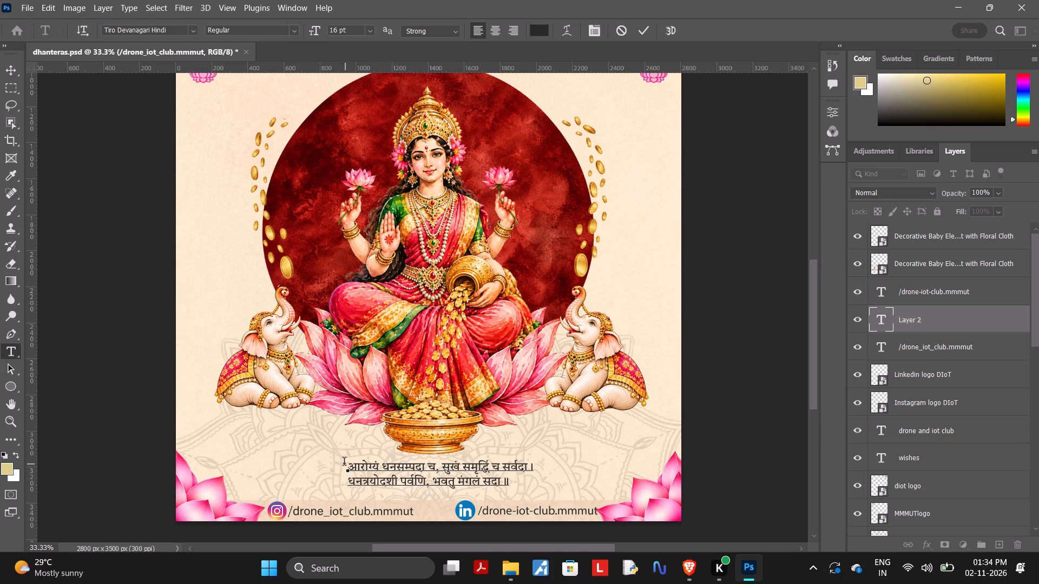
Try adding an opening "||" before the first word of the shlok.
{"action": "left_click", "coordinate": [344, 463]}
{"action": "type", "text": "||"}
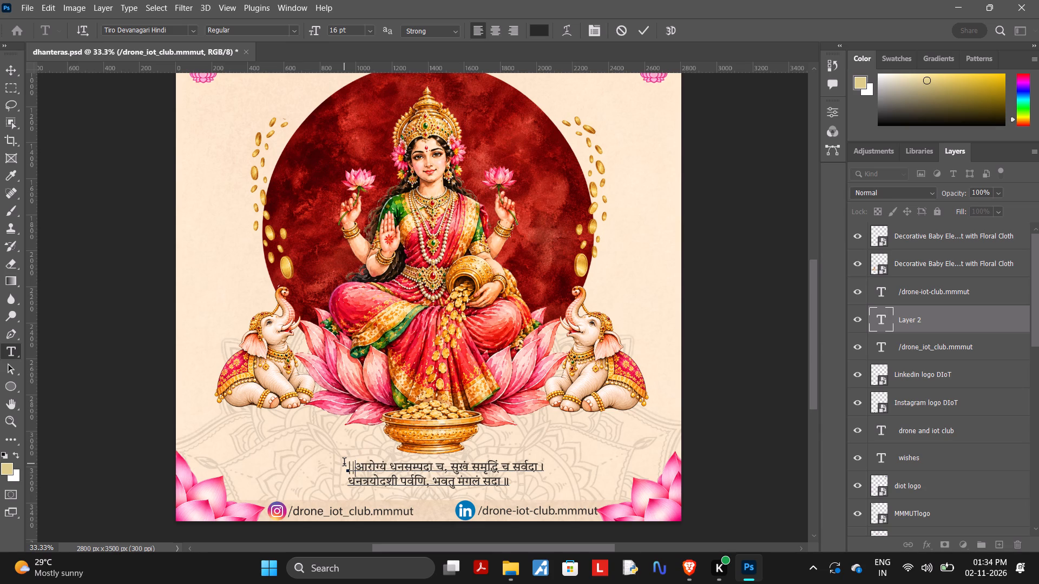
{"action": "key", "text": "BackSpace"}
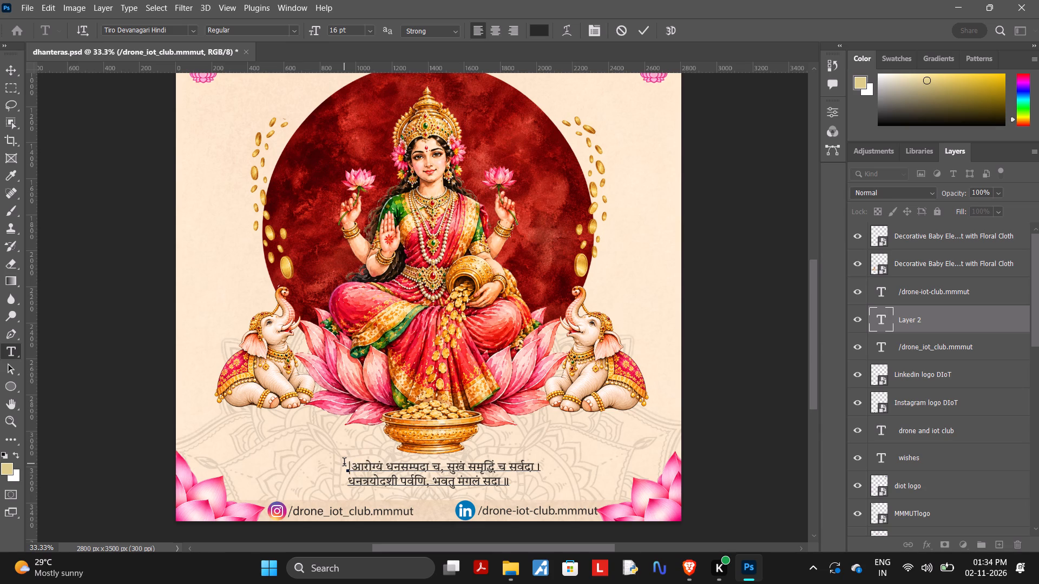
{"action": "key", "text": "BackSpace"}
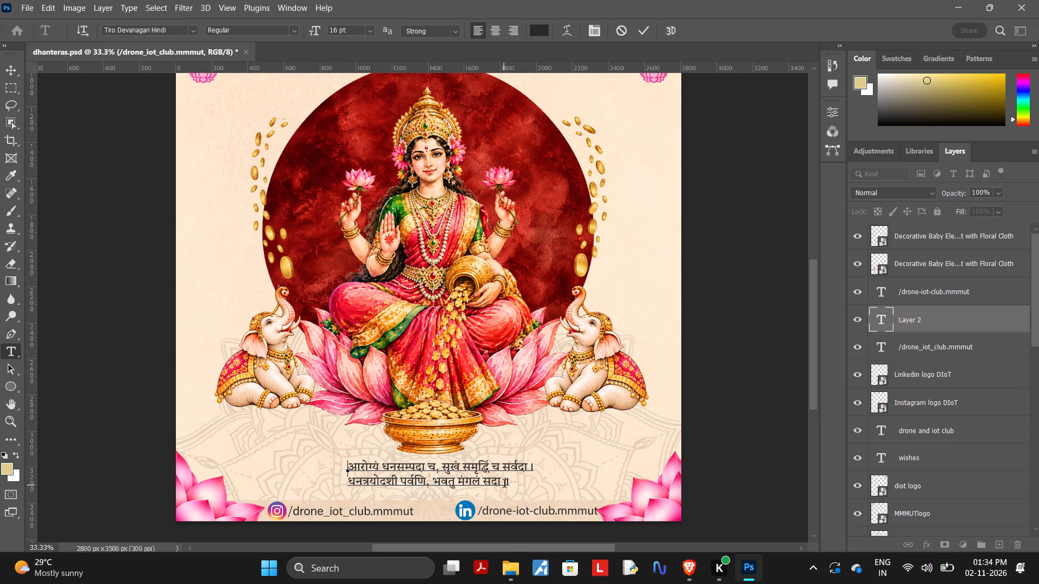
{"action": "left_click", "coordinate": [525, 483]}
Indent the shlok's second line with three leading spaces so it sits centred under the first.
{"action": "left_click", "coordinate": [351, 481]}
{"action": "key", "text": "space"}
{"action": "key", "text": "space"}
{"action": "key", "text": "space"}
{"action": "key", "text": "space"}
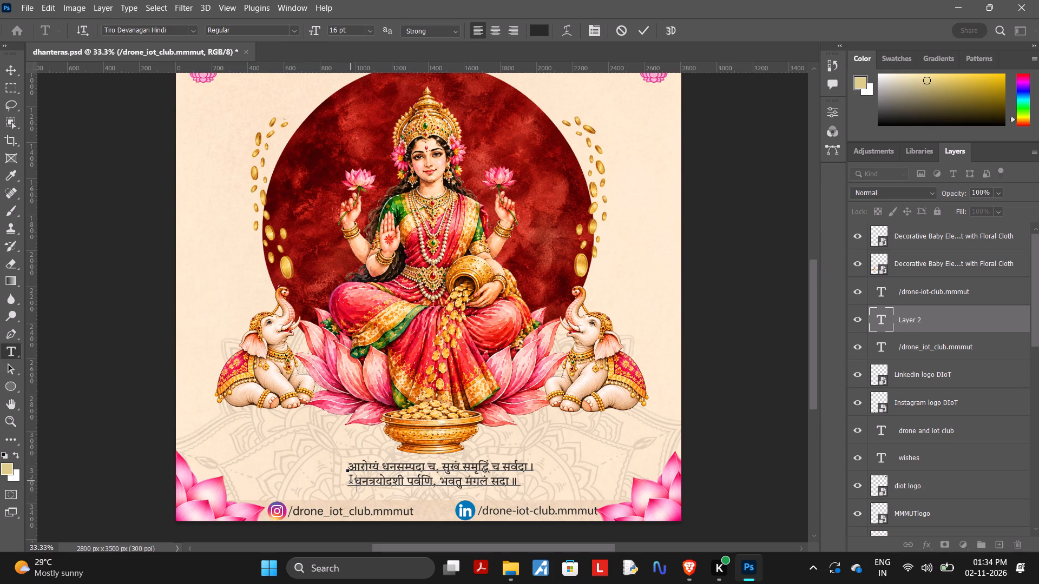
{"action": "key", "text": "BackSpace"}
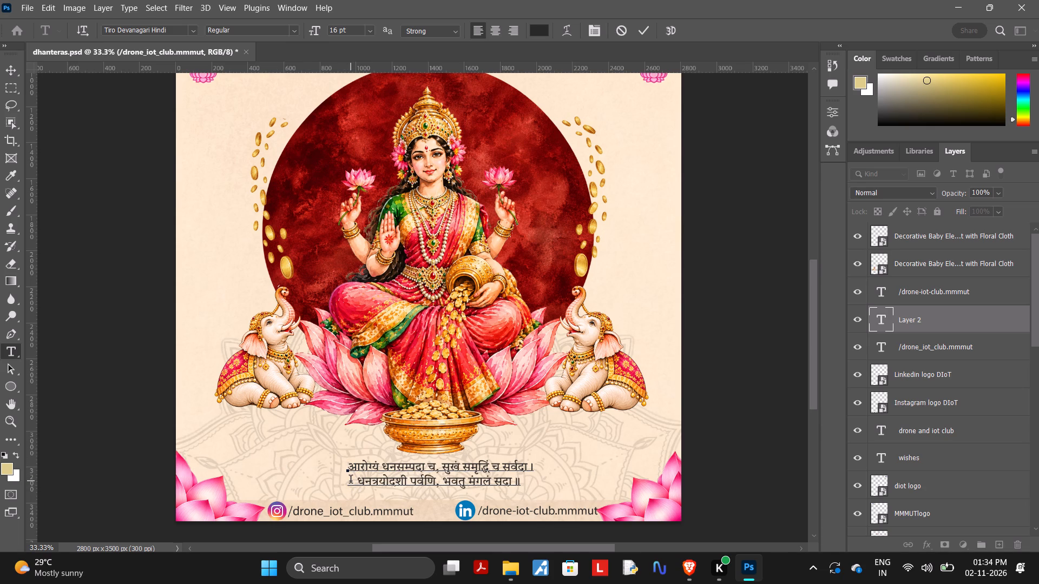
Try both lines of the shlok at 24 pt, settling on a font size of 20 pt.
{"action": "left_click_drag", "start_coordinate": [529, 490], "coordinate": [443, 477]}
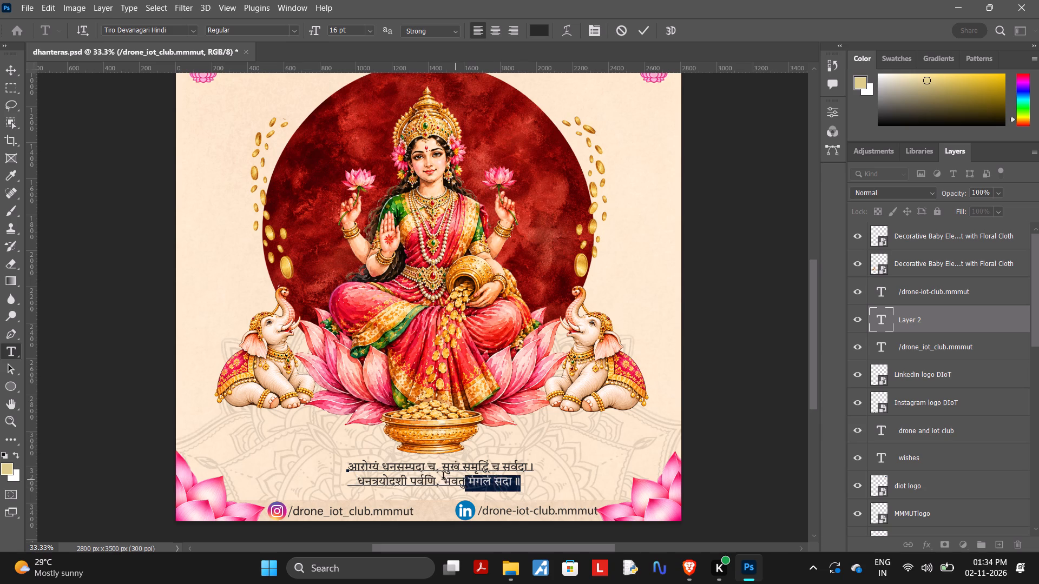
{"action": "left_click_drag", "start_coordinate": [443, 477], "coordinate": [347, 462]}
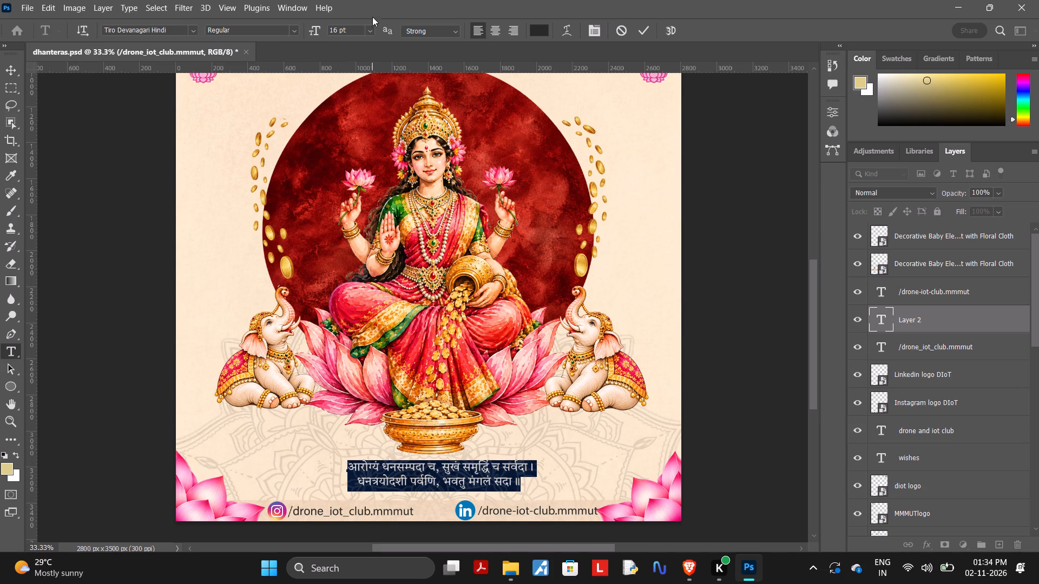
{"action": "left_click", "coordinate": [369, 29]}
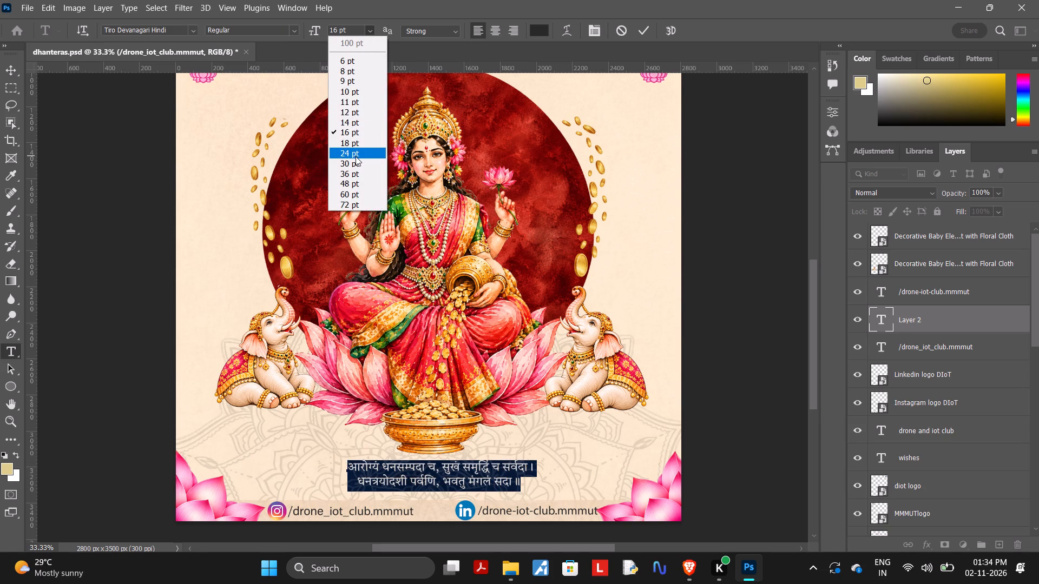
{"action": "left_click", "coordinate": [356, 156]}
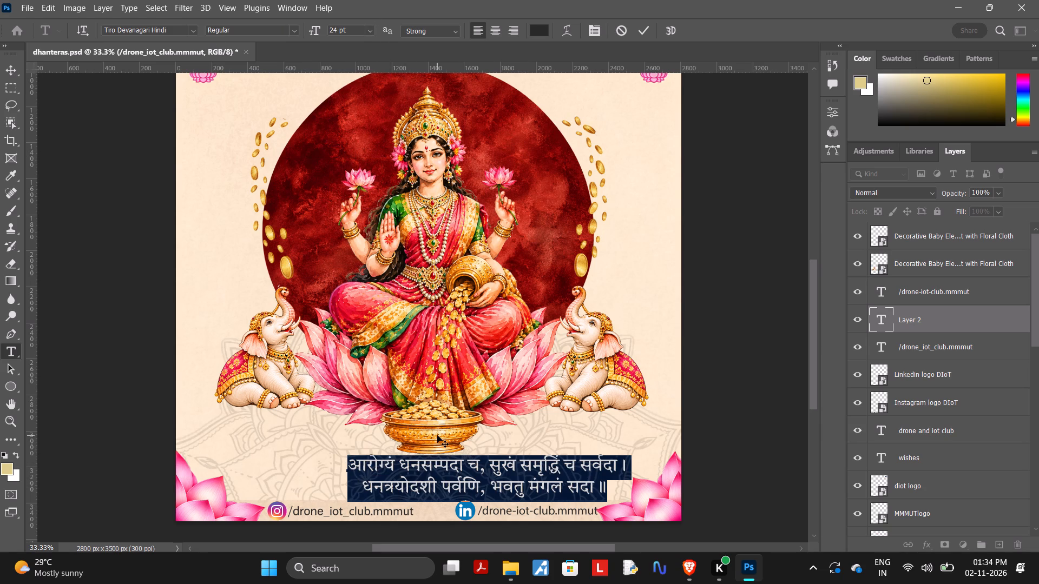
{"action": "left_click", "coordinate": [368, 28]}
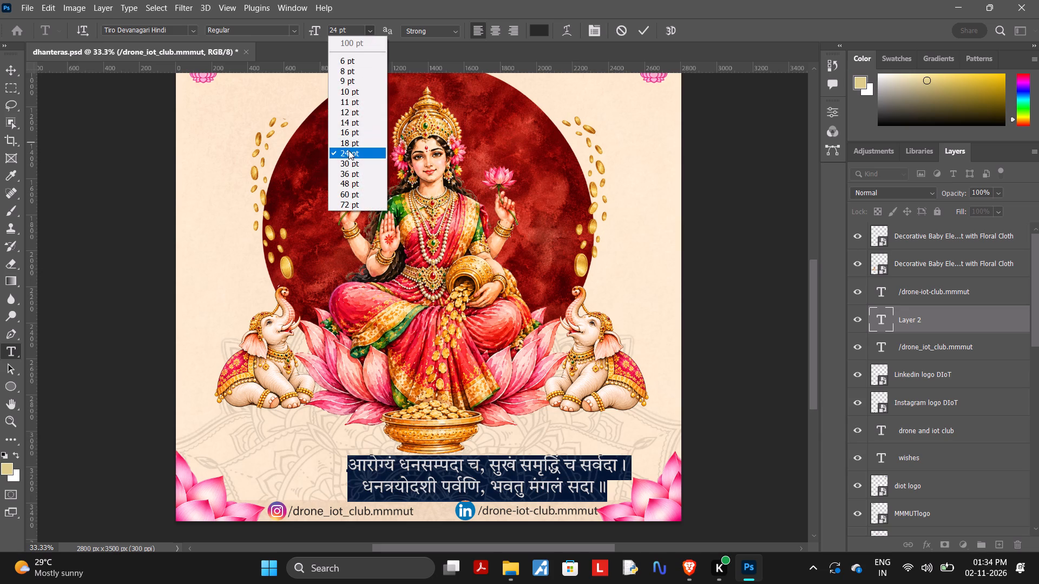
{"action": "left_click", "coordinate": [340, 26]}
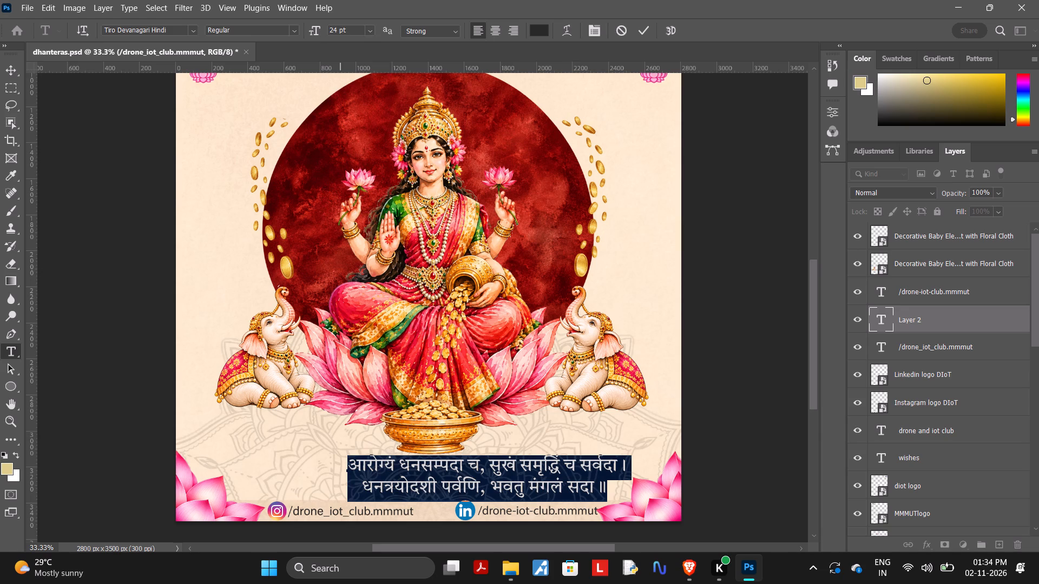
{"action": "left_click", "coordinate": [336, 28]}
{"action": "key", "text": "BackSpace"}
{"action": "key", "text": "0"}
{"action": "left_click", "coordinate": [608, 177]}
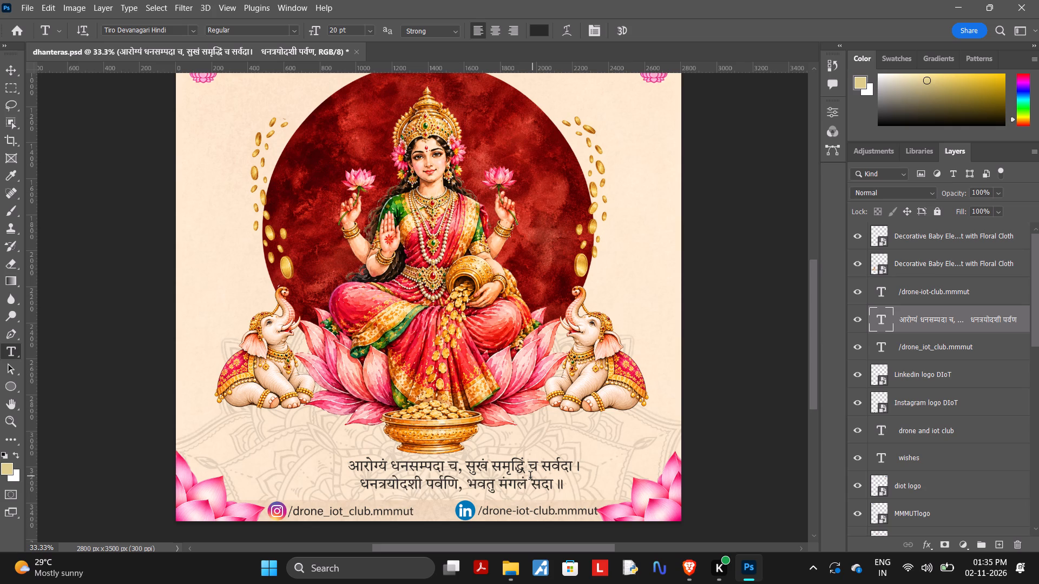
Nudge the shlok to the left with the Move tool so it is centred beneath the gold pot.
{"action": "key", "text": "Left"}
{"action": "key", "text": "Left"}
{"action": "left_click", "coordinate": [12, 72]}
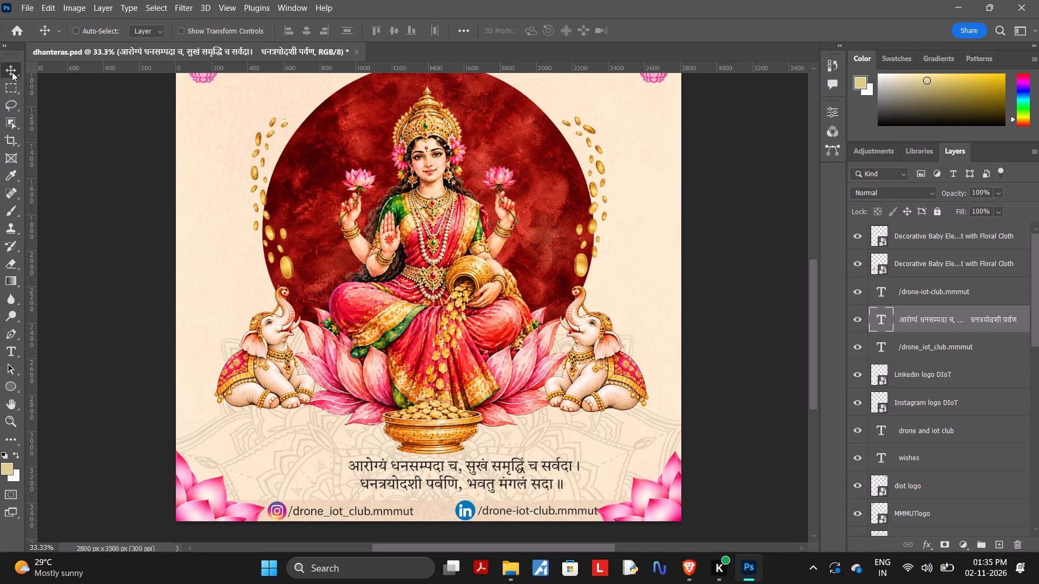
{"action": "key", "text": "Left"}
{"action": "key", "text": "Left"}
{"action": "key", "text": "Left"}
{"action": "key", "text": "Left"}
{"action": "key", "text": "Left"}
{"action": "key", "text": "Left"}
{"action": "key", "text": "Left"}
{"action": "key", "text": "Left"}
{"action": "key", "text": "Left"}
{"action": "key", "text": "Left"}
{"action": "key", "text": "Left"}
{"action": "key", "text": "Left"}
{"action": "key", "text": "Left"}
{"action": "key", "text": "Left"}
{"action": "key", "text": "Left"}
{"action": "key", "text": "Left"}
{"action": "key", "text": "Left"}
{"action": "key", "text": "Left"}
{"action": "key", "text": "Left"}
{"action": "key", "text": "Left"}
{"action": "key", "text": "Left"}
{"action": "key", "text": "Left"}
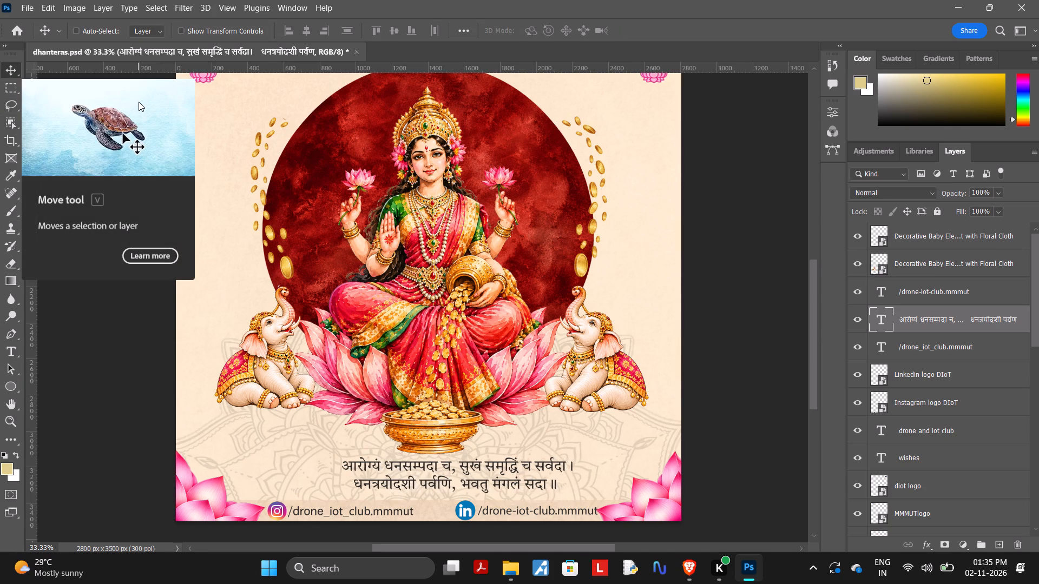
{"action": "key", "text": "Left"}
{"action": "key", "text": "Left"}
{"action": "key", "text": "Left"}
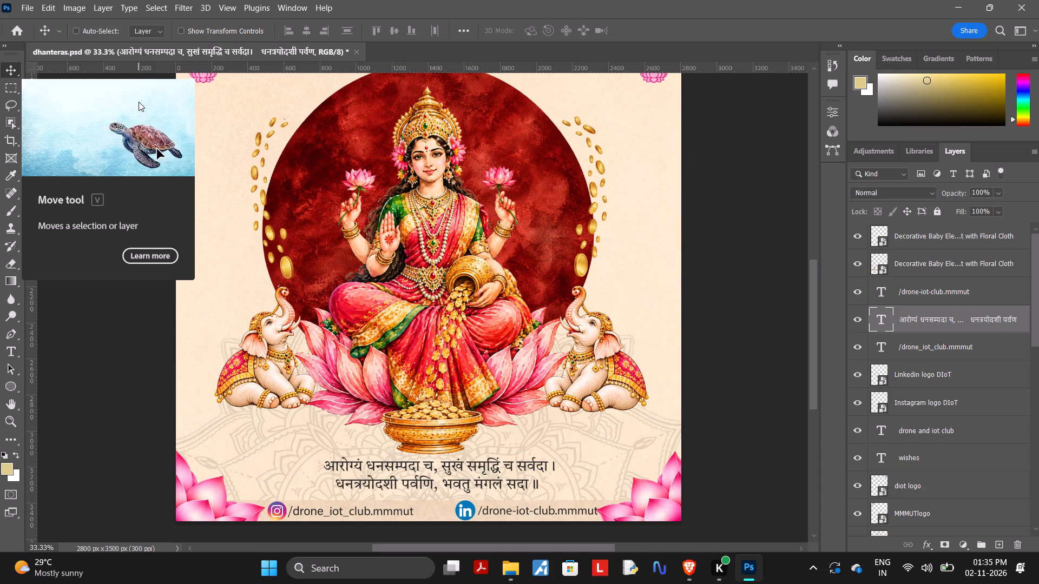
{"action": "key", "text": "Left"}
{"action": "key", "text": "Left"}
{"action": "key", "text": "Left"}
{"action": "key", "text": "Left"}
{"action": "key", "text": "Left"}
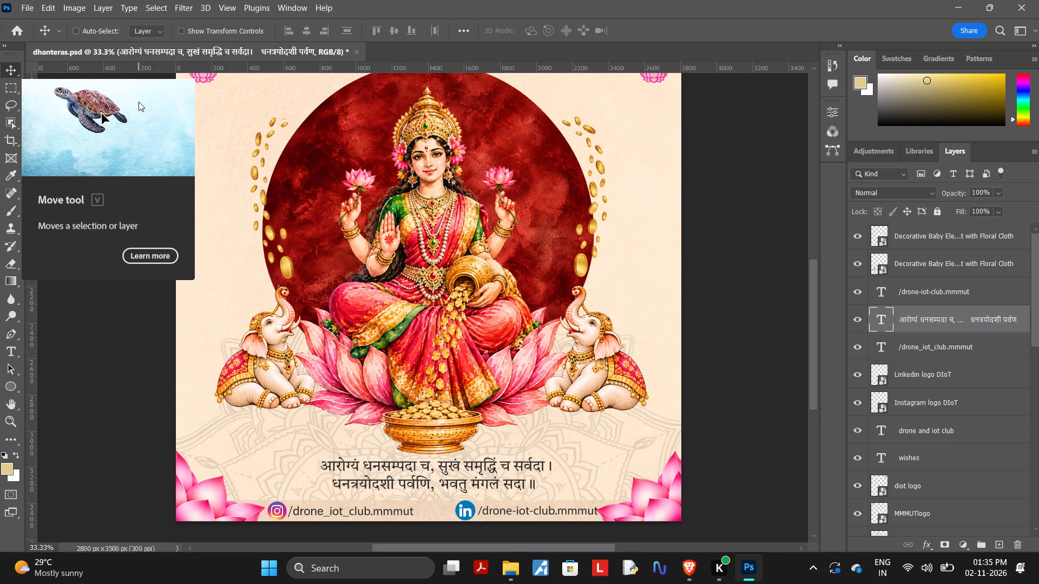
{"action": "key", "text": "Left"}
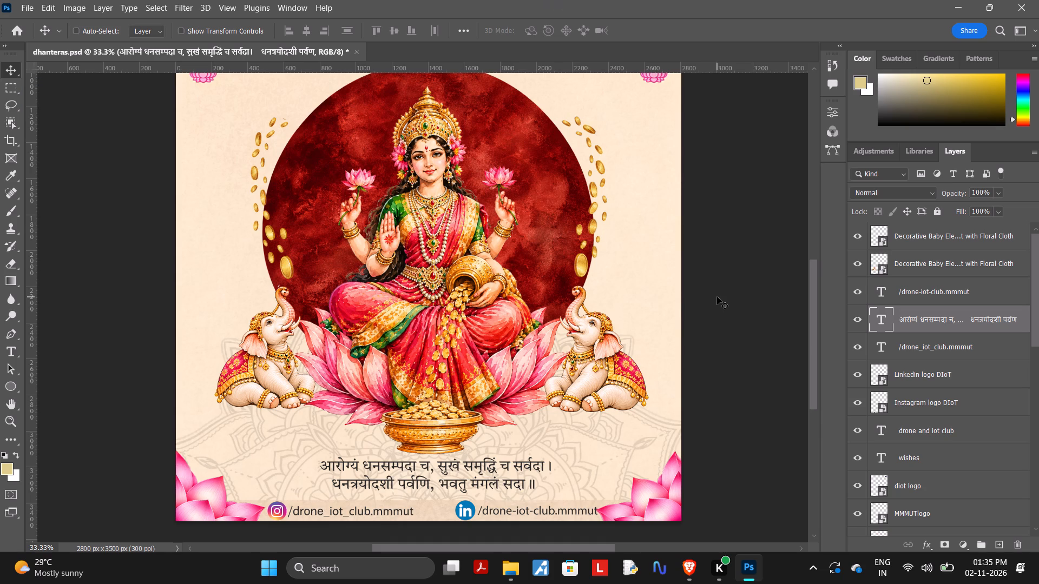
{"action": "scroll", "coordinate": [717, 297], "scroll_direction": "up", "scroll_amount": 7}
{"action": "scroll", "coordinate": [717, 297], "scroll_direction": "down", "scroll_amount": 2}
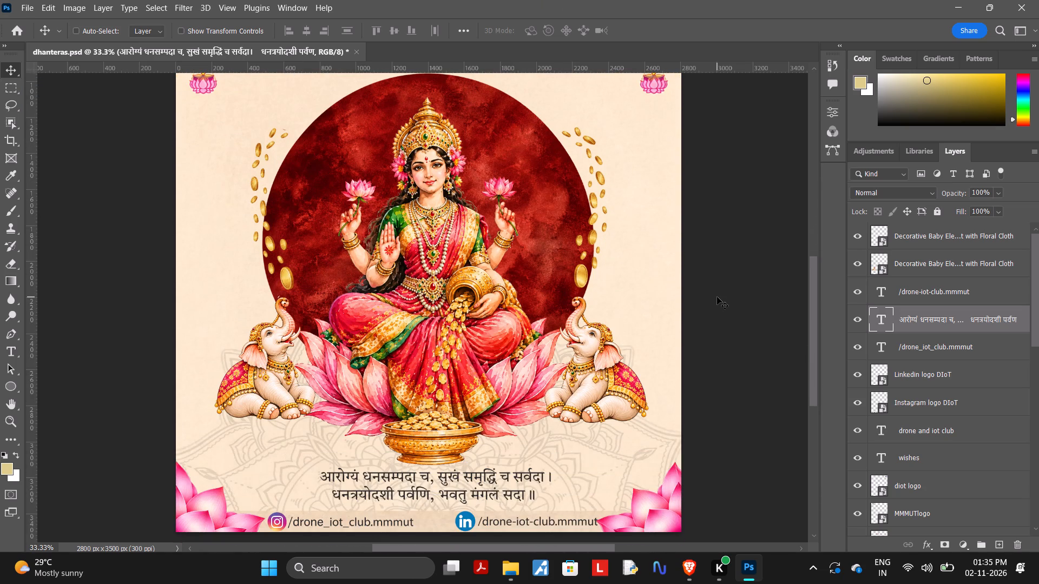
Nudge the shlok slightly to the right to fine-tune its centring beneath the gold pot.
{"action": "scroll", "coordinate": [717, 297], "scroll_direction": "down", "scroll_amount": 2}
{"action": "key", "text": "ctrl+minus"}
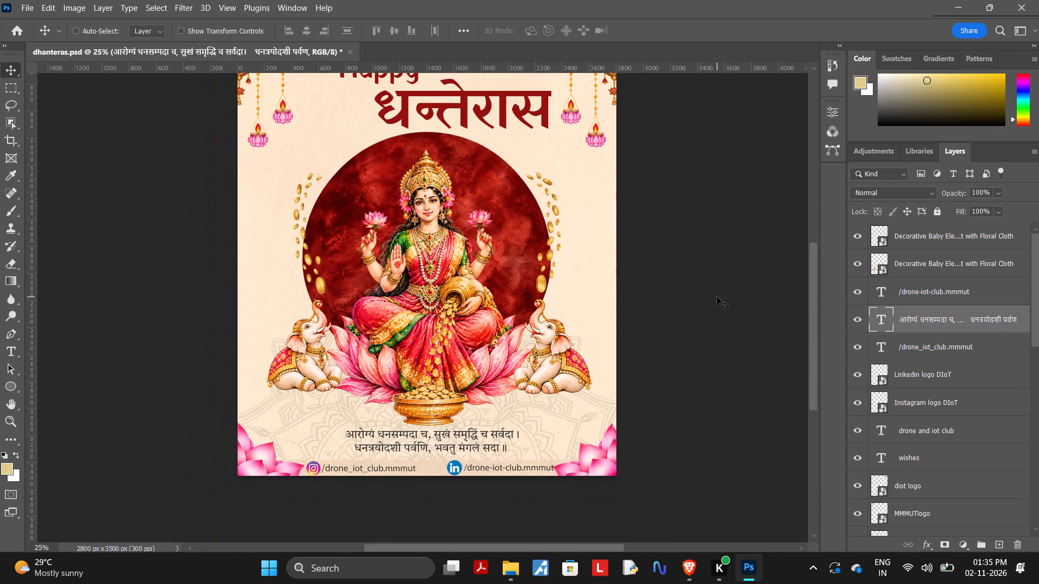
{"action": "scroll", "coordinate": [717, 297], "scroll_direction": "up", "scroll_amount": 1}
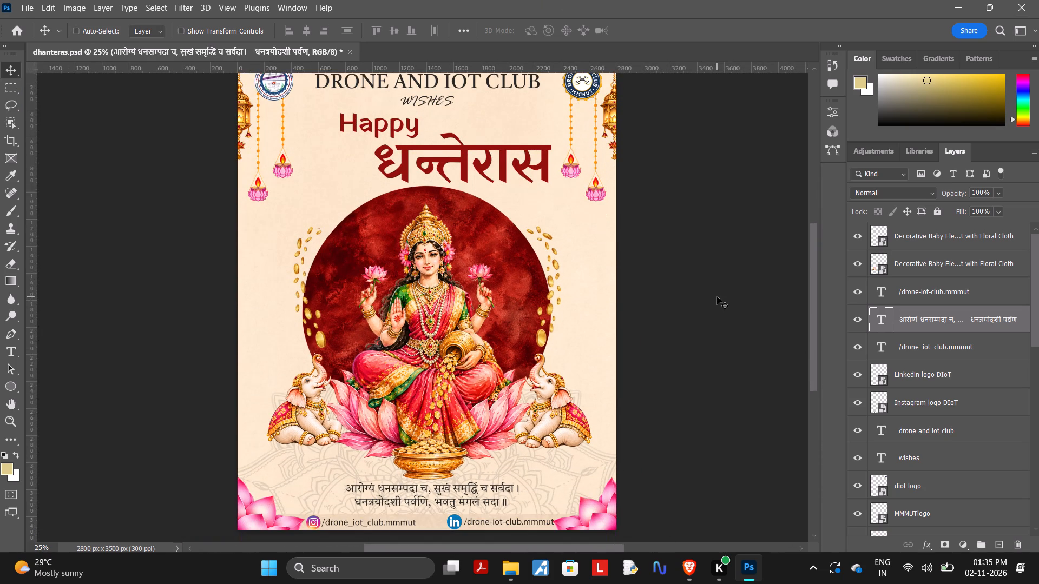
{"action": "scroll", "coordinate": [717, 297], "scroll_direction": "up", "scroll_amount": 1}
{"action": "key", "text": "Right"}
{"action": "key", "text": "Right"}
{"action": "key", "text": "Right"}
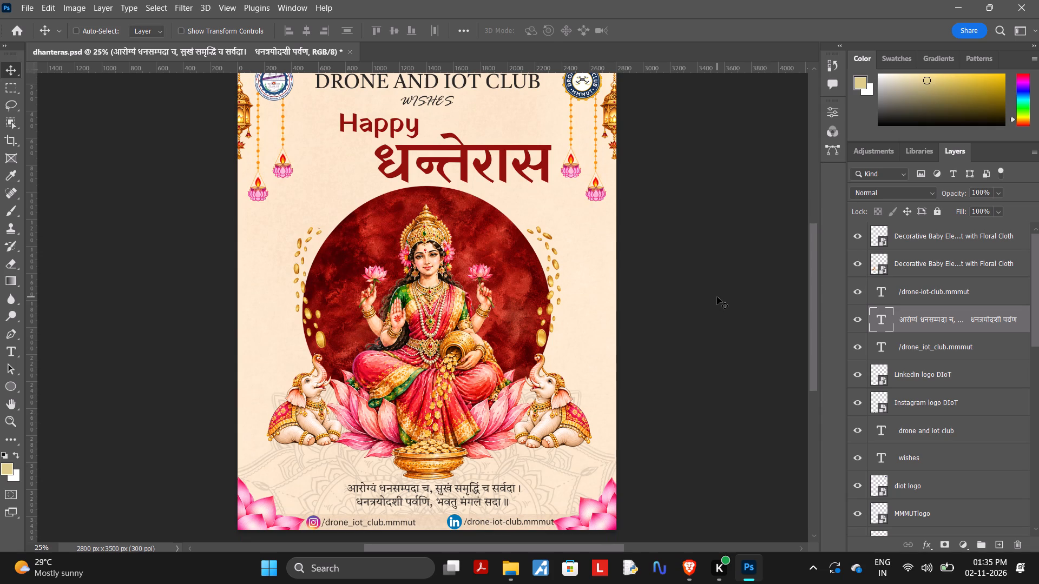
{"action": "scroll", "coordinate": [717, 297], "scroll_direction": "up", "scroll_amount": 4}
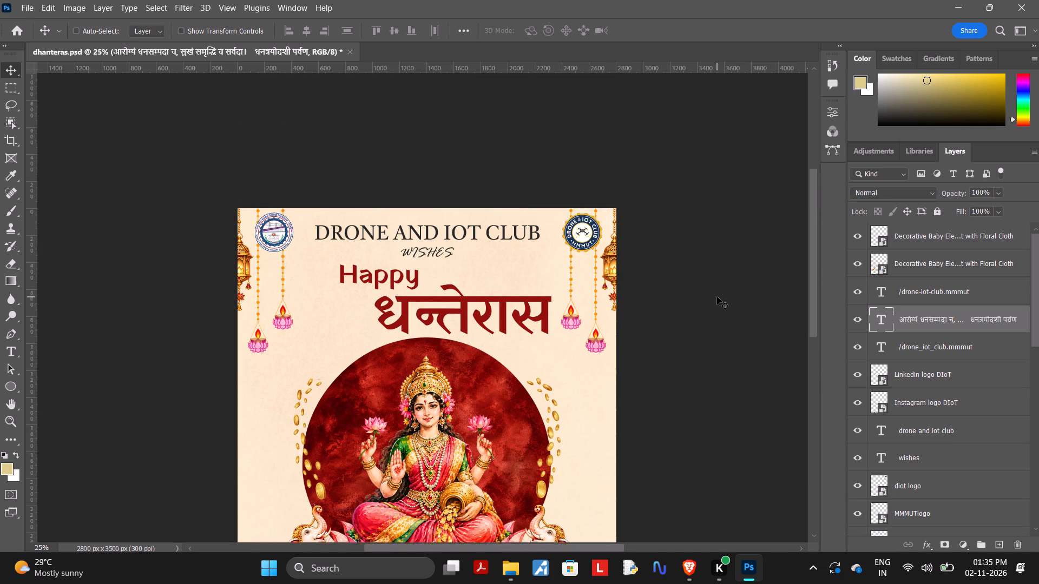
{"action": "scroll", "coordinate": [717, 297], "scroll_direction": "down", "scroll_amount": 4}
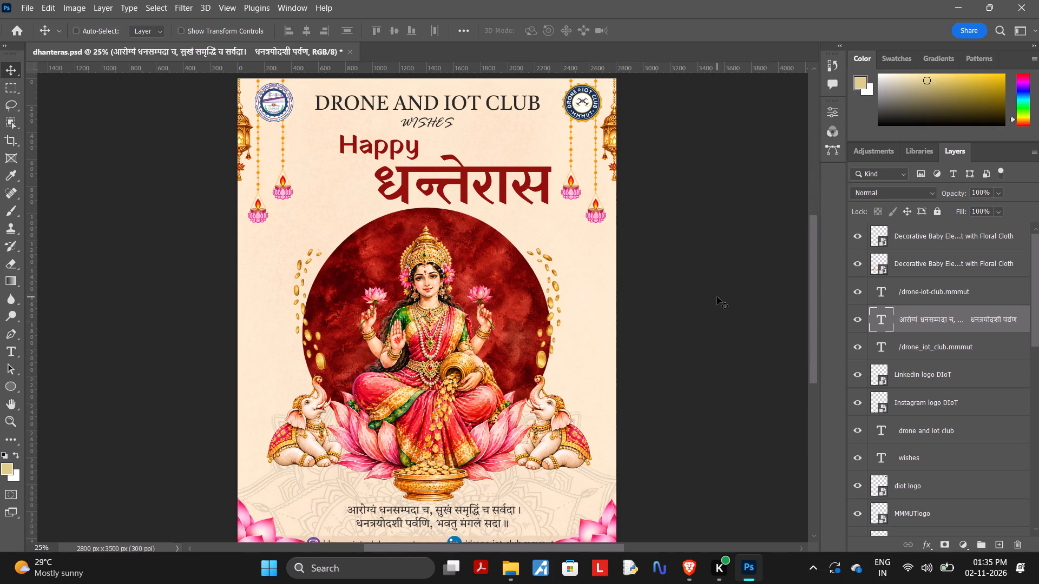
{"action": "scroll", "coordinate": [717, 297], "scroll_direction": "down", "scroll_amount": 1}
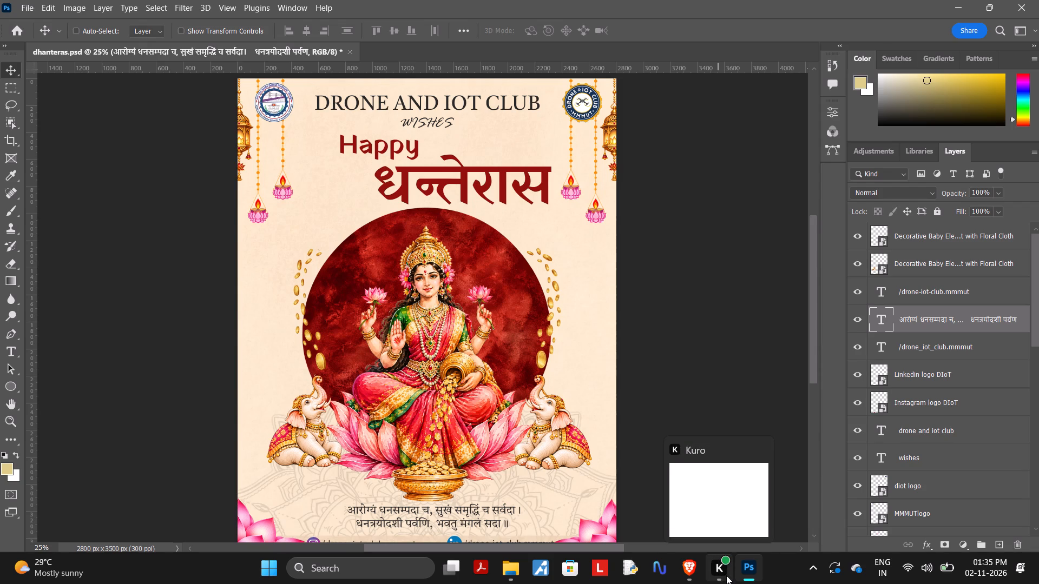
{"action": "left_click", "coordinate": [681, 560]}
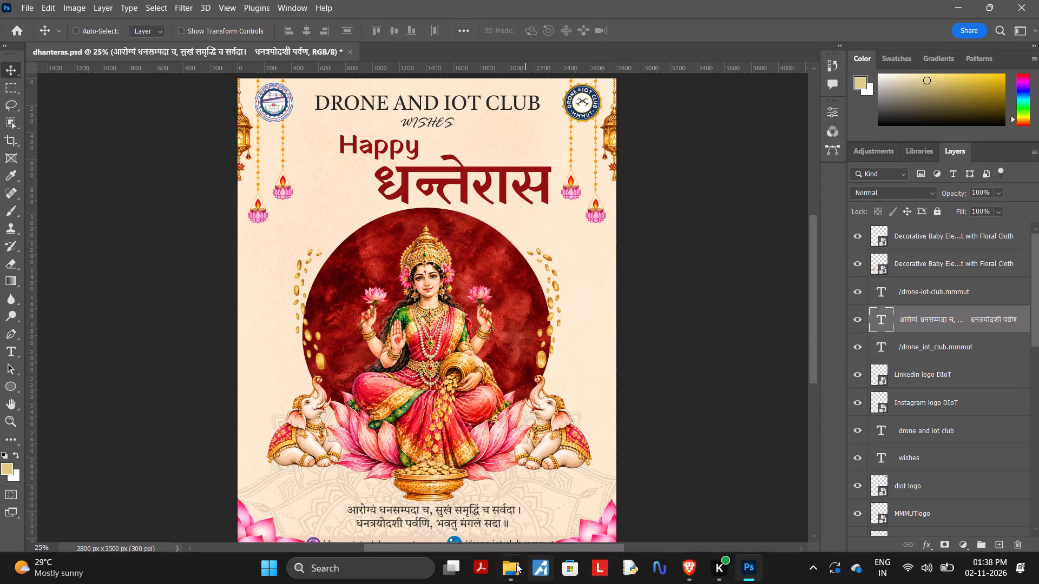
{"action": "left_click", "coordinate": [505, 563]}
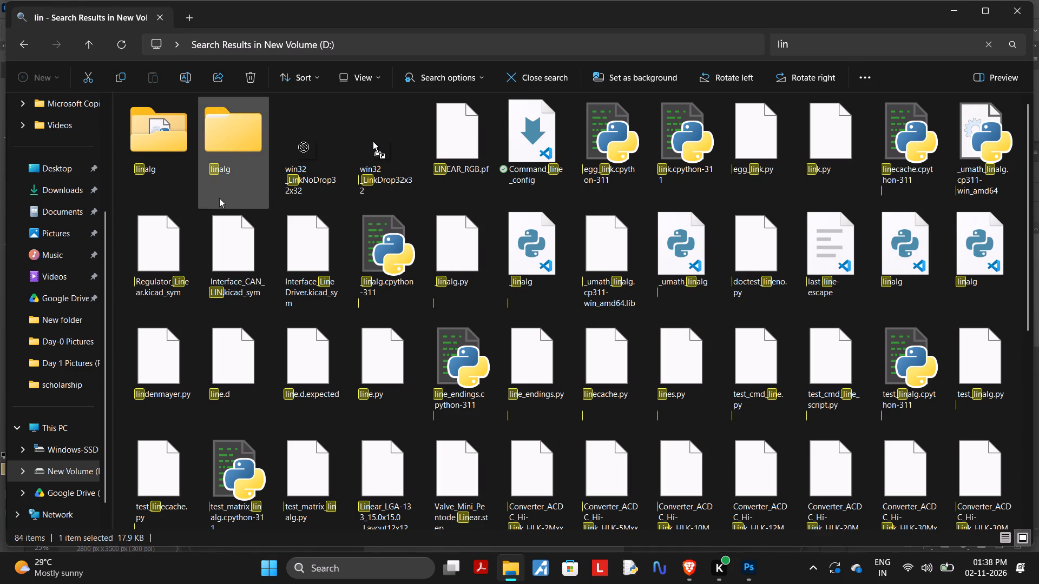
{"action": "left_click", "coordinate": [69, 315]}
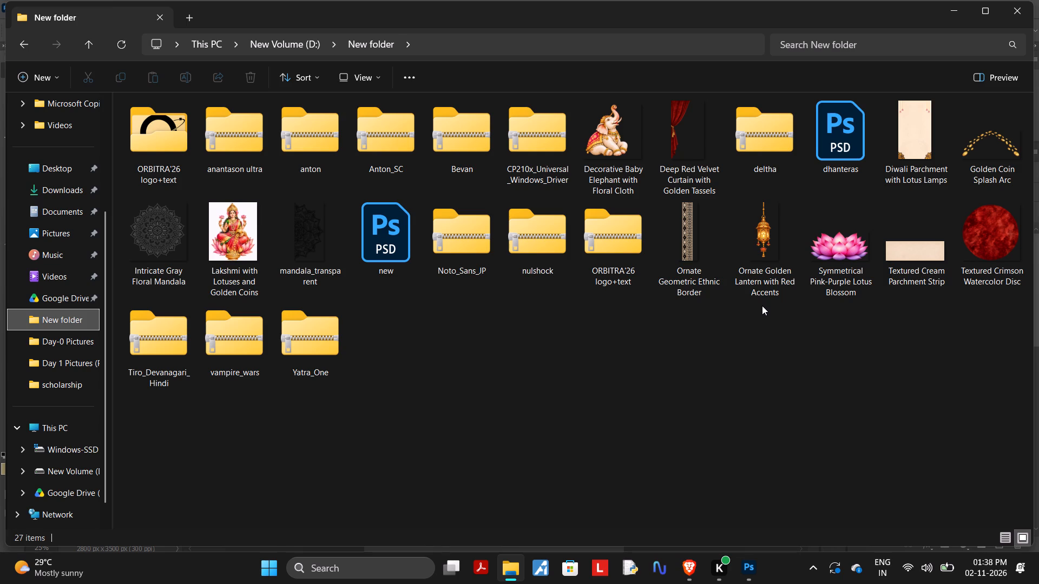
{"action": "left_click", "coordinate": [944, 9]}
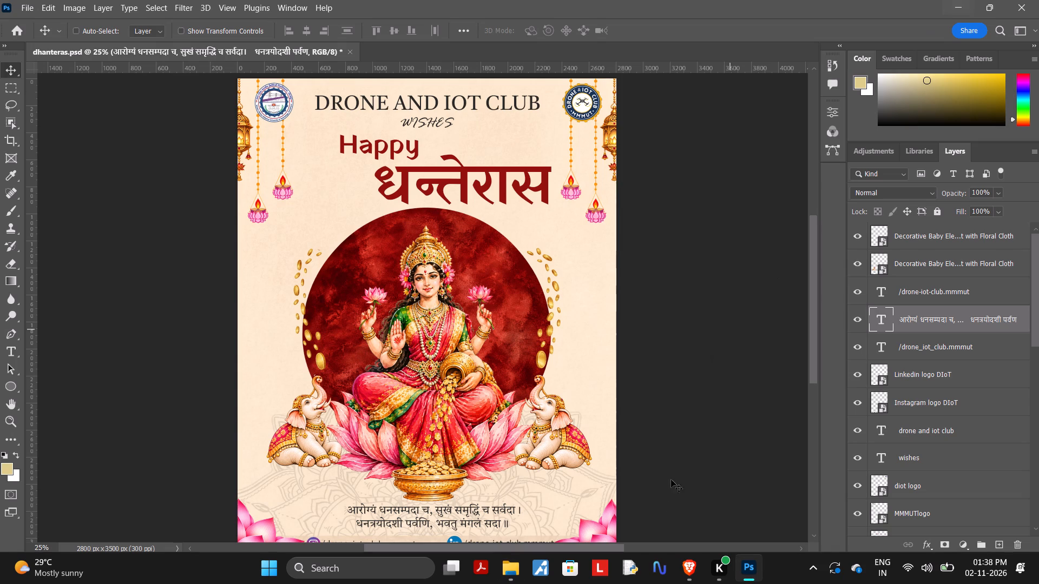
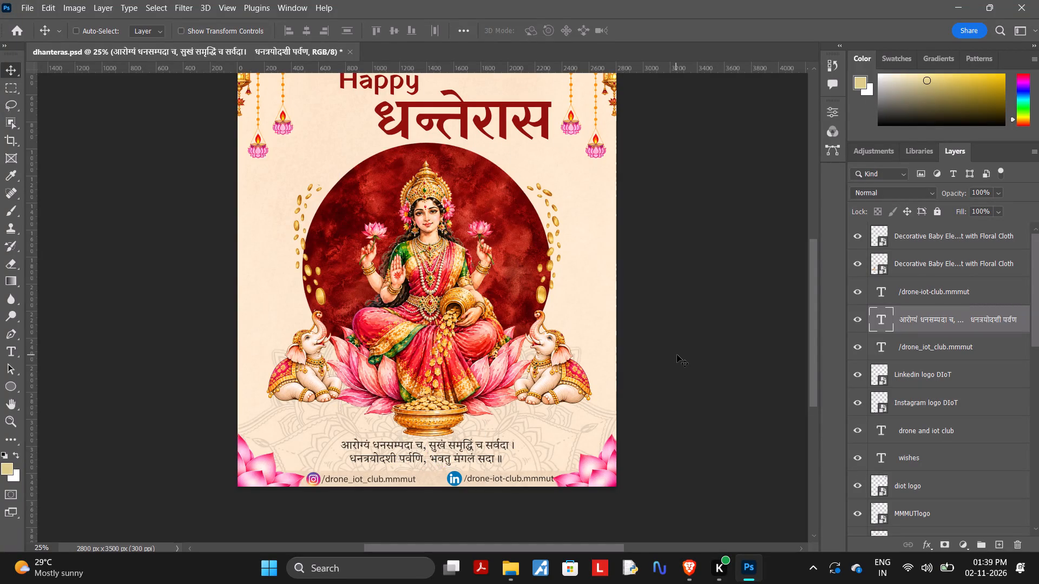
Shift the two-line Sanskrit verse slightly to the right, keeping it just above the social media handles.
{"action": "left_click_drag", "start_coordinate": [463, 477], "coordinate": [465, 476]}
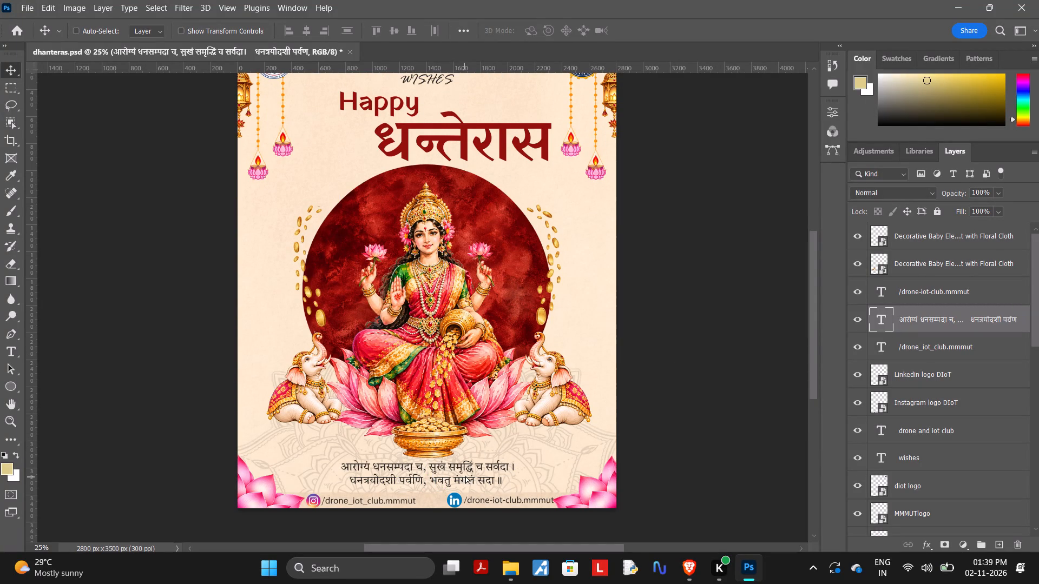
{"action": "left_click_drag", "start_coordinate": [465, 476], "coordinate": [468, 477]}
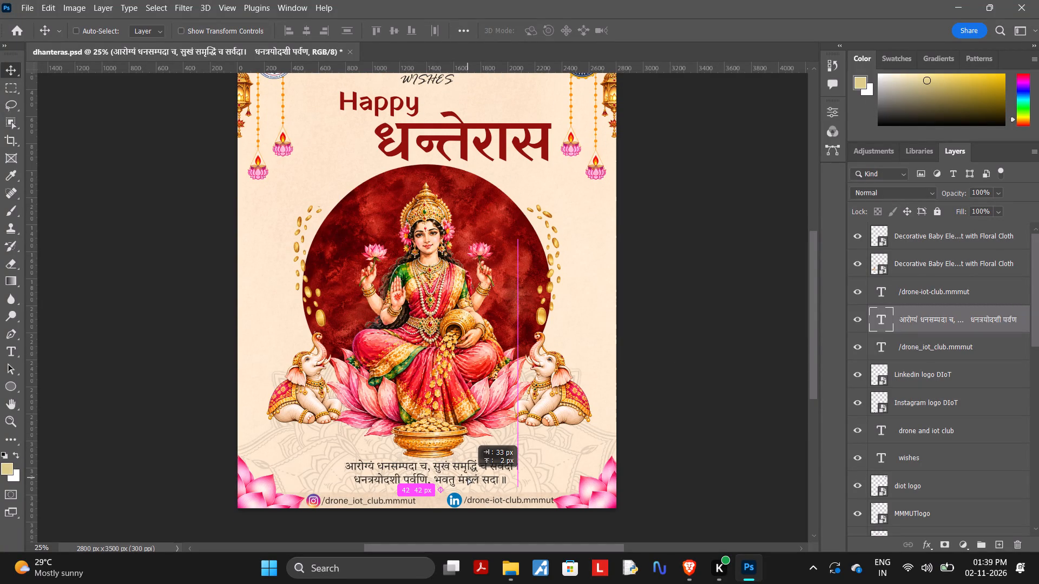
{"action": "left_click_drag", "start_coordinate": [468, 477], "coordinate": [468, 479]}
{"action": "key", "text": "Right"}
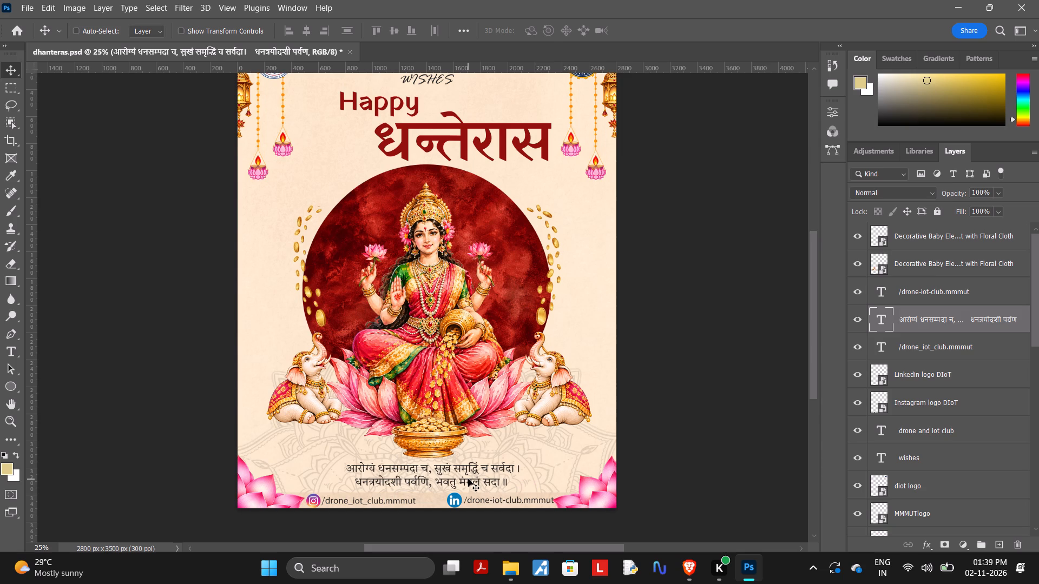
{"action": "key", "text": "Up"}
{"action": "key", "text": "Up"}
{"action": "key", "text": "Up"}
{"action": "key", "text": "Left"}
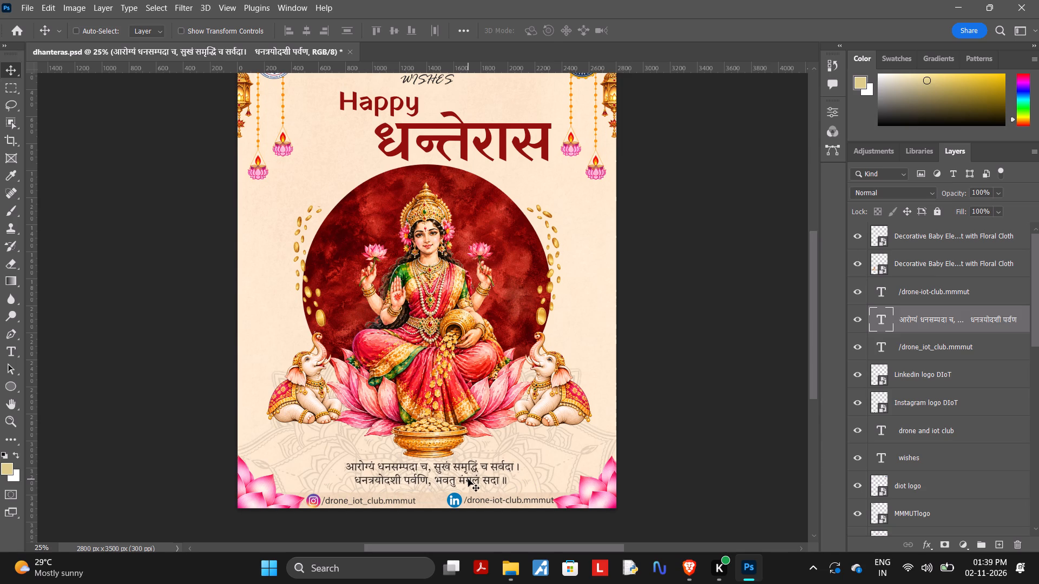
Look over the whole poster from the club heading down to the social handles to check the layout.
{"action": "scroll", "coordinate": [703, 341], "scroll_direction": "down", "scroll_amount": 1}
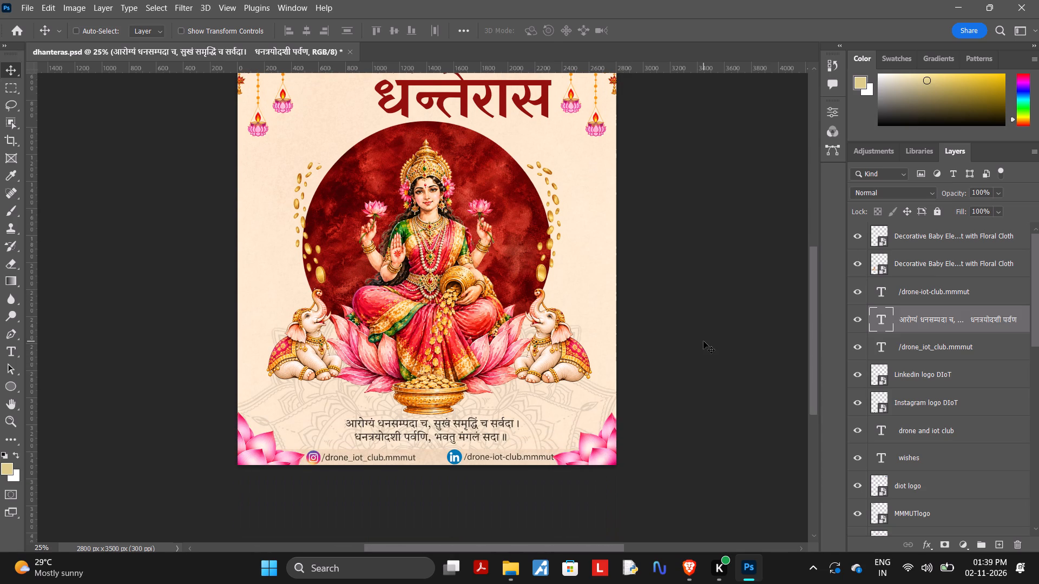
{"action": "scroll", "coordinate": [659, 333], "scroll_direction": "up", "scroll_amount": 2}
{"action": "scroll", "coordinate": [659, 333], "scroll_direction": "down", "scroll_amount": 1}
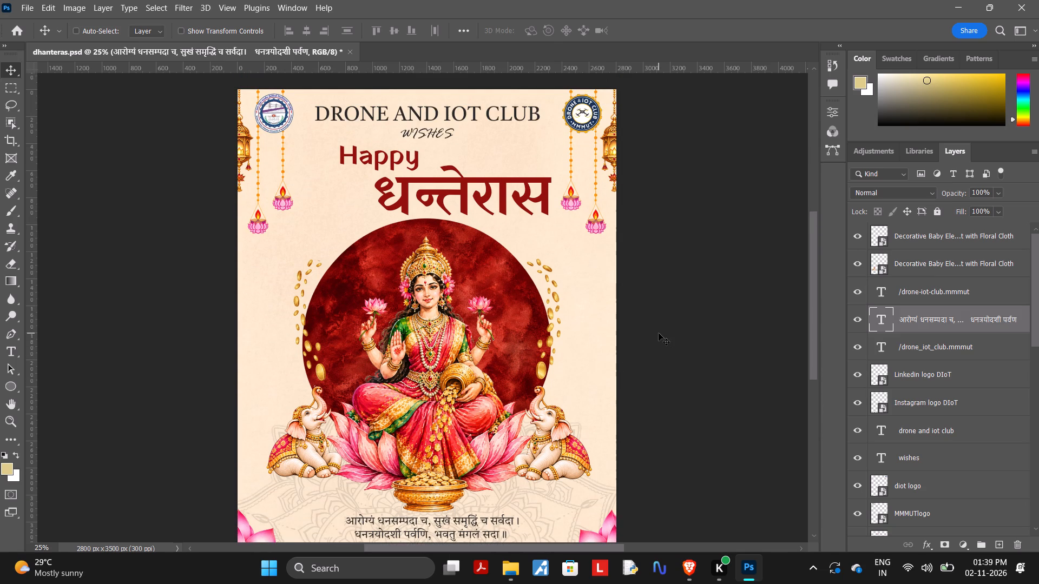
{"action": "scroll", "coordinate": [659, 333], "scroll_direction": "down", "scroll_amount": 2}
{"action": "scroll", "coordinate": [659, 333], "scroll_direction": "up", "scroll_amount": 1}
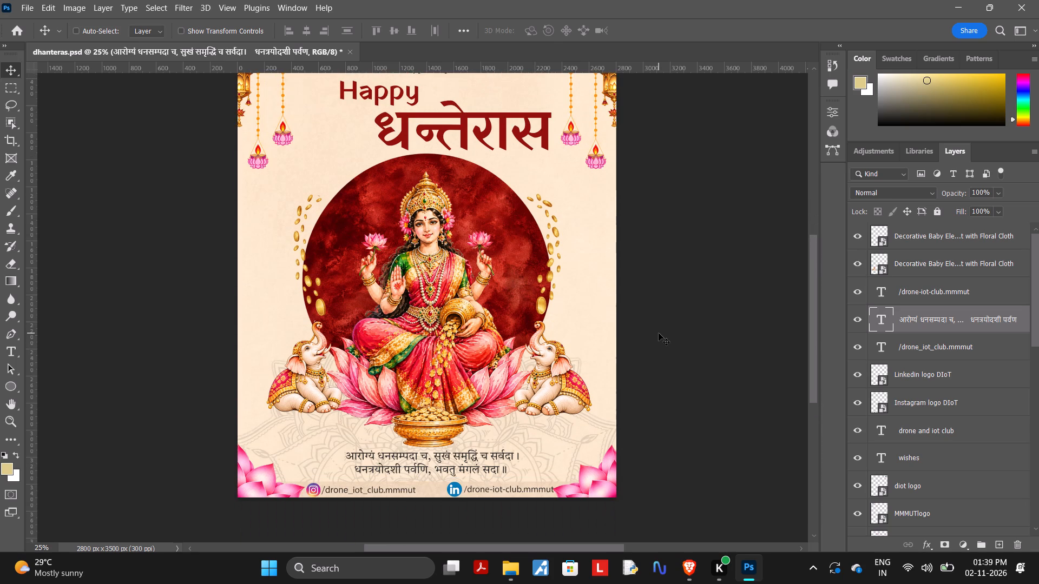
{"action": "scroll", "coordinate": [659, 333], "scroll_direction": "up", "scroll_amount": 1}
{"action": "scroll", "coordinate": [659, 333], "scroll_direction": "down", "scroll_amount": 1}
{"action": "scroll", "coordinate": [659, 333], "scroll_direction": "up", "scroll_amount": 1}
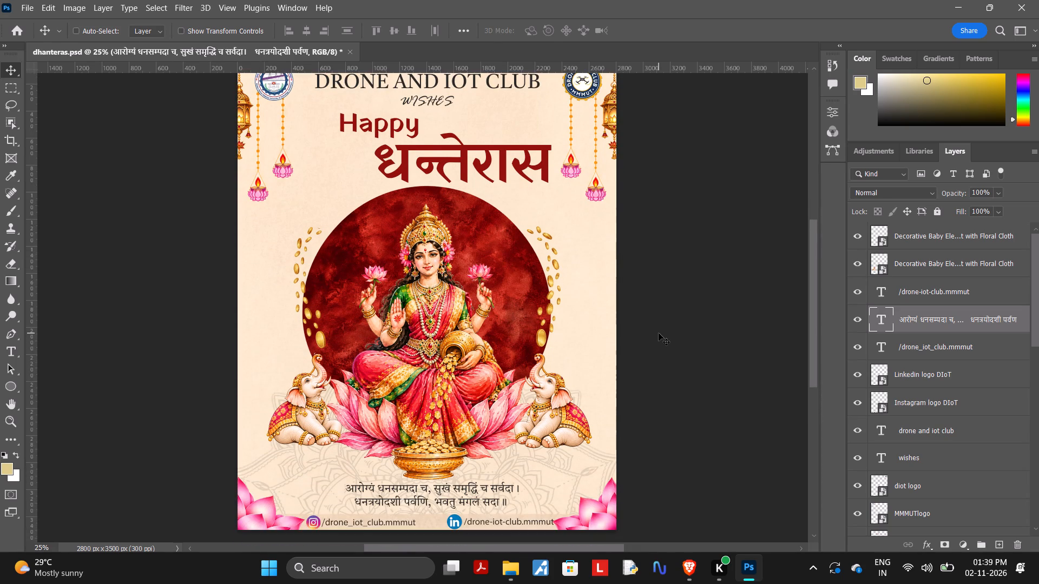
{"action": "scroll", "coordinate": [659, 333], "scroll_direction": "down", "scroll_amount": 1}
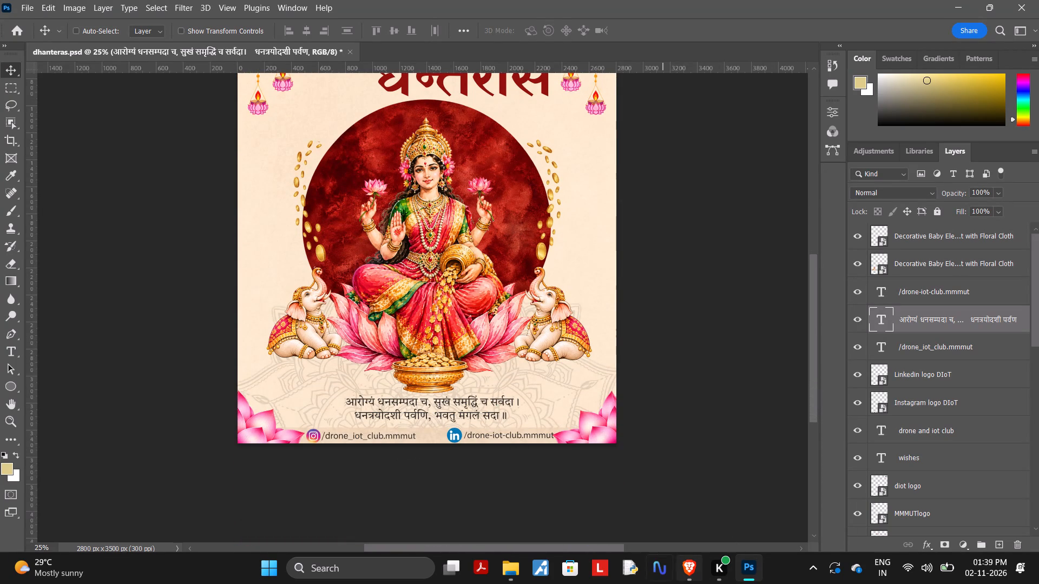
Place the Ornate Geometric Ethnic Border image from New folder along the poster's left edge, scaled to about 44%.
{"action": "left_click", "coordinate": [505, 569]}
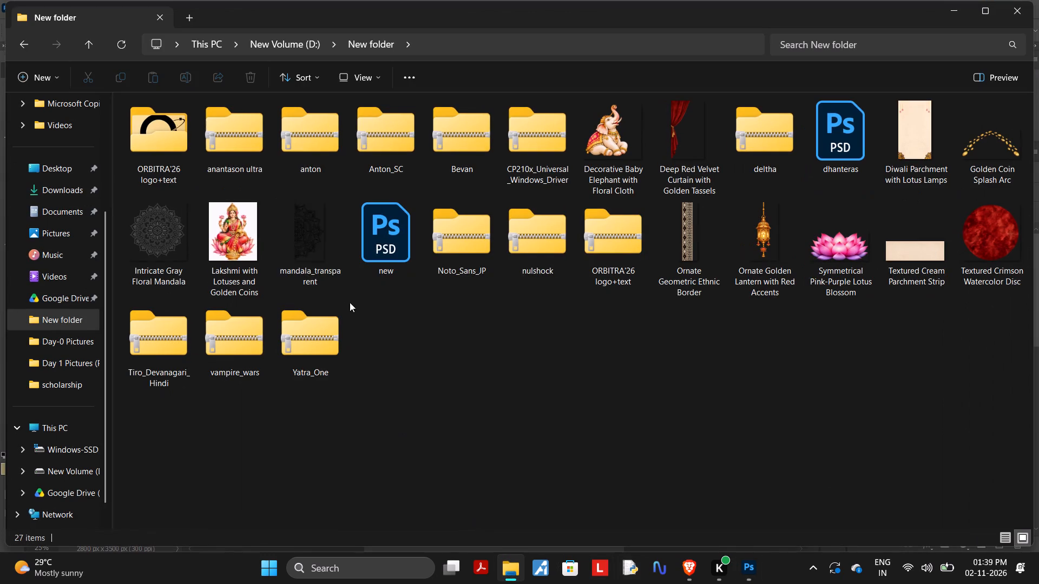
{"action": "left_click_drag", "start_coordinate": [696, 254], "coordinate": [730, 537]}
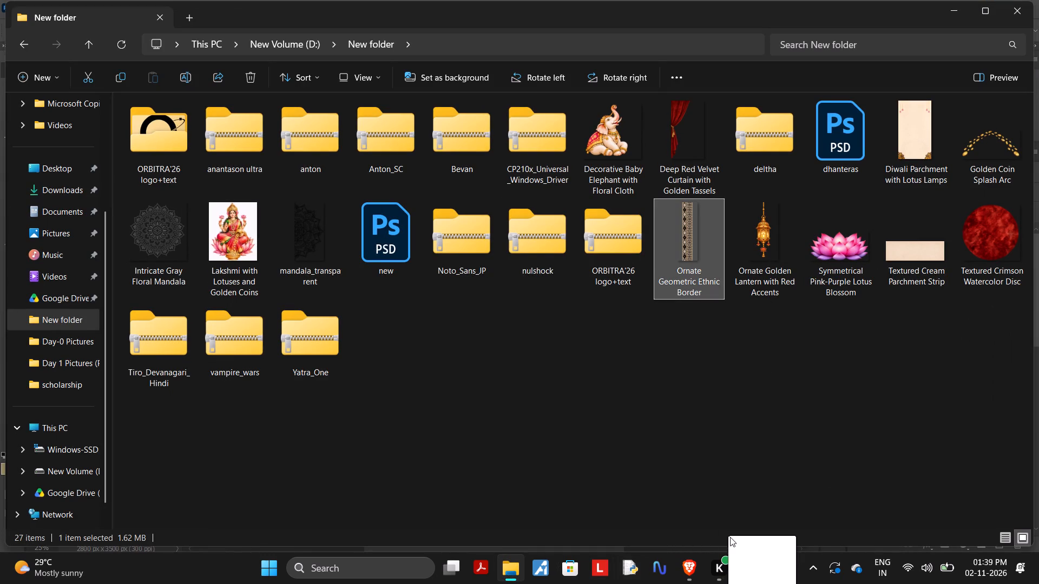
{"action": "left_click_drag", "start_coordinate": [730, 537], "coordinate": [239, 161]}
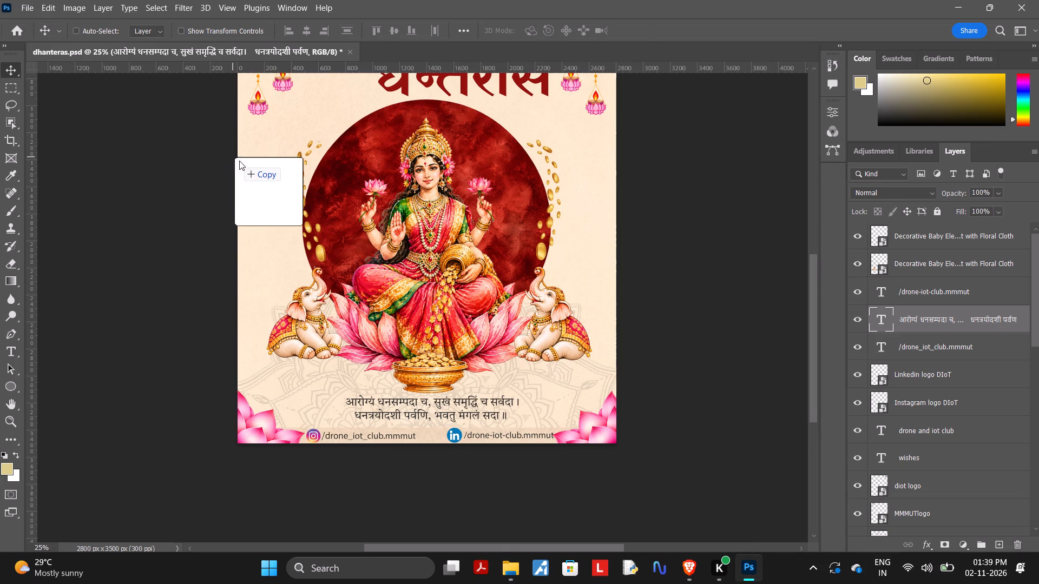
{"action": "left_click_drag", "start_coordinate": [239, 161], "coordinate": [252, 171]}
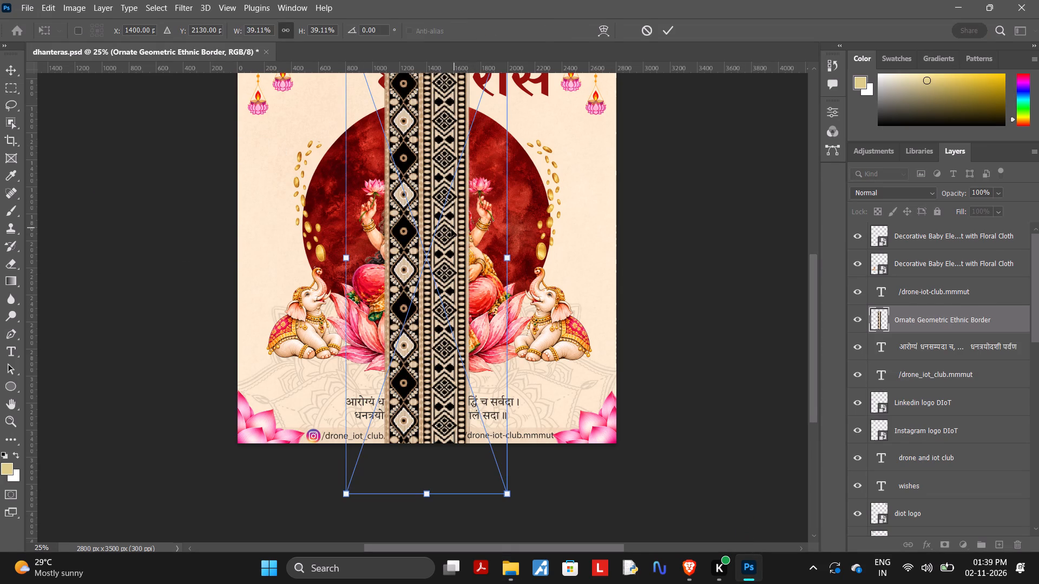
{"action": "left_click_drag", "start_coordinate": [449, 230], "coordinate": [300, 233]}
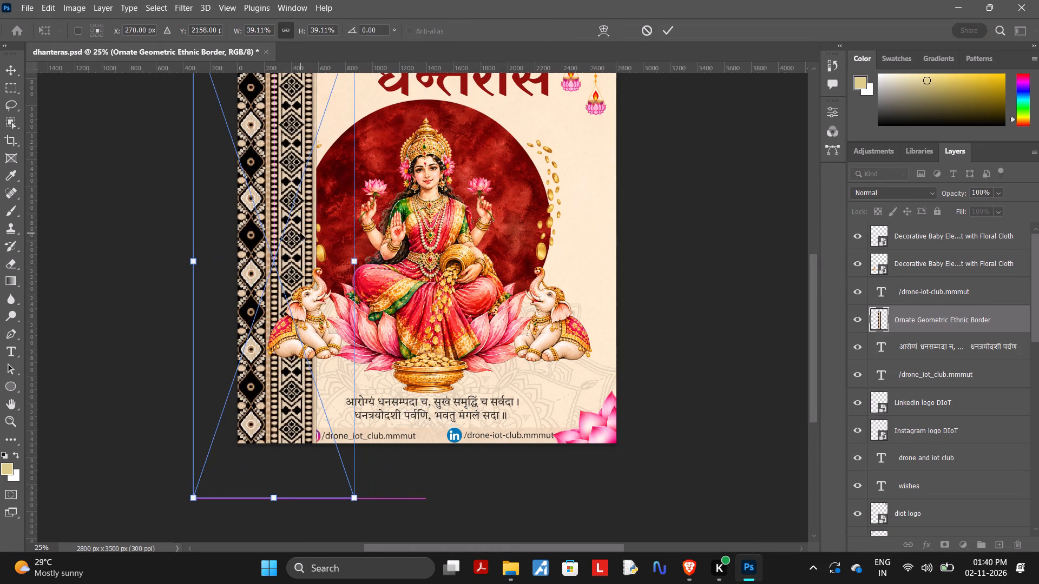
{"action": "scroll", "coordinate": [719, 277], "scroll_direction": "up", "scroll_amount": 1}
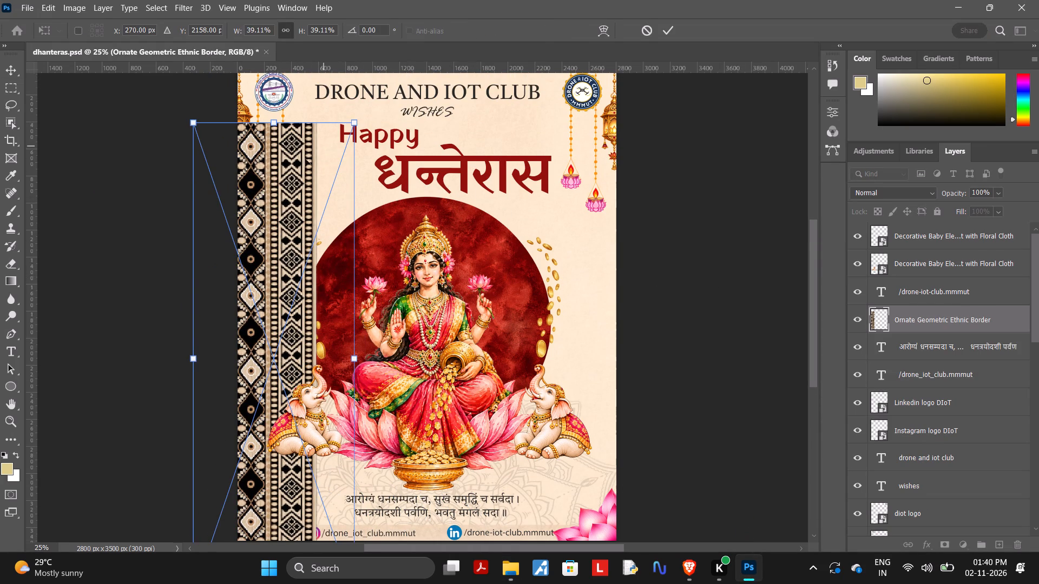
{"action": "left_click_drag", "start_coordinate": [272, 123], "coordinate": [266, 70]}
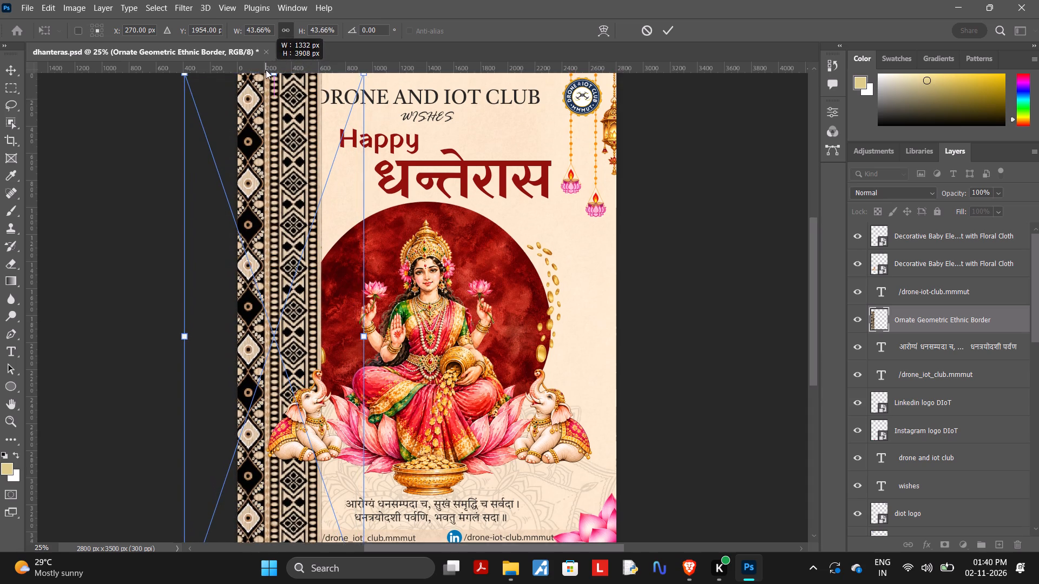
{"action": "left_click_drag", "start_coordinate": [266, 70], "coordinate": [266, 70]}
Move the Ornate Geometric Ethnic Border layer down the stack to directly above the Diwali Parchment with Lotus Lamps layer.
{"action": "left_click_drag", "start_coordinate": [946, 313], "coordinate": [948, 476]}
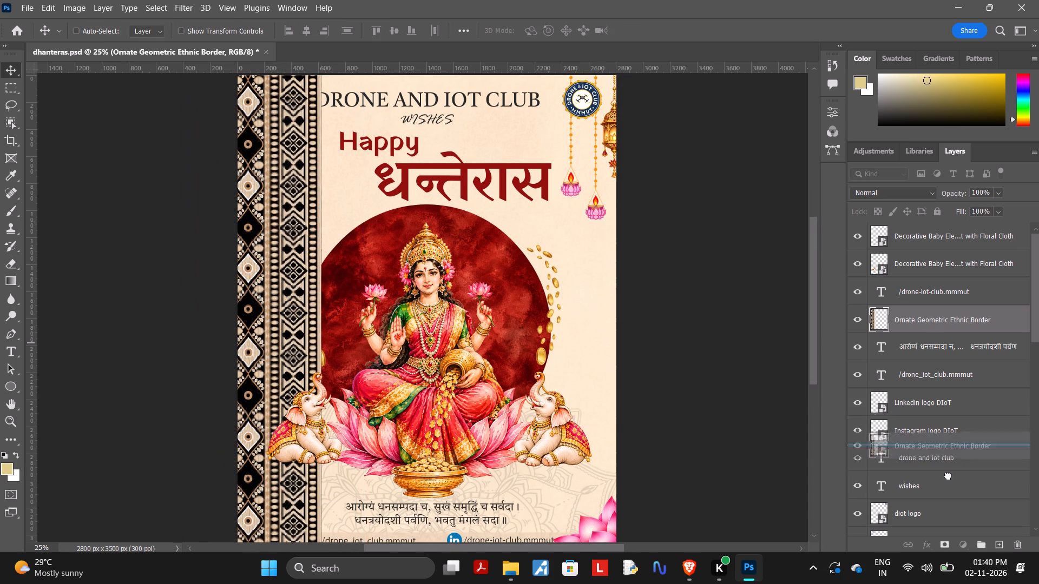
{"action": "left_click_drag", "start_coordinate": [948, 476], "coordinate": [947, 517]}
{"action": "scroll", "coordinate": [947, 517], "scroll_direction": "down", "scroll_amount": 2}
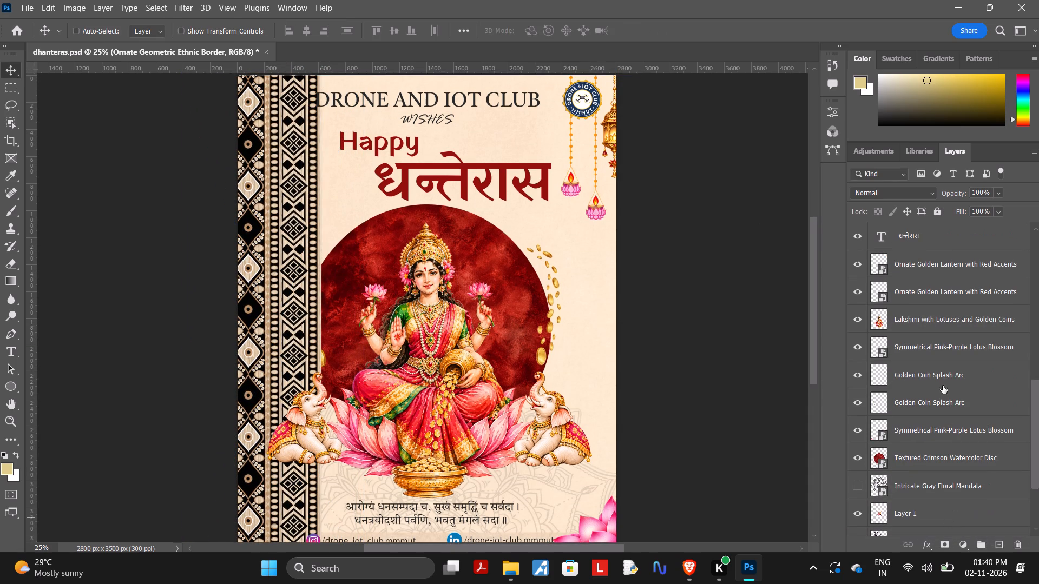
{"action": "scroll", "coordinate": [928, 410], "scroll_direction": "up", "scroll_amount": 1}
{"action": "left_click_drag", "start_coordinate": [944, 264], "coordinate": [944, 304]}
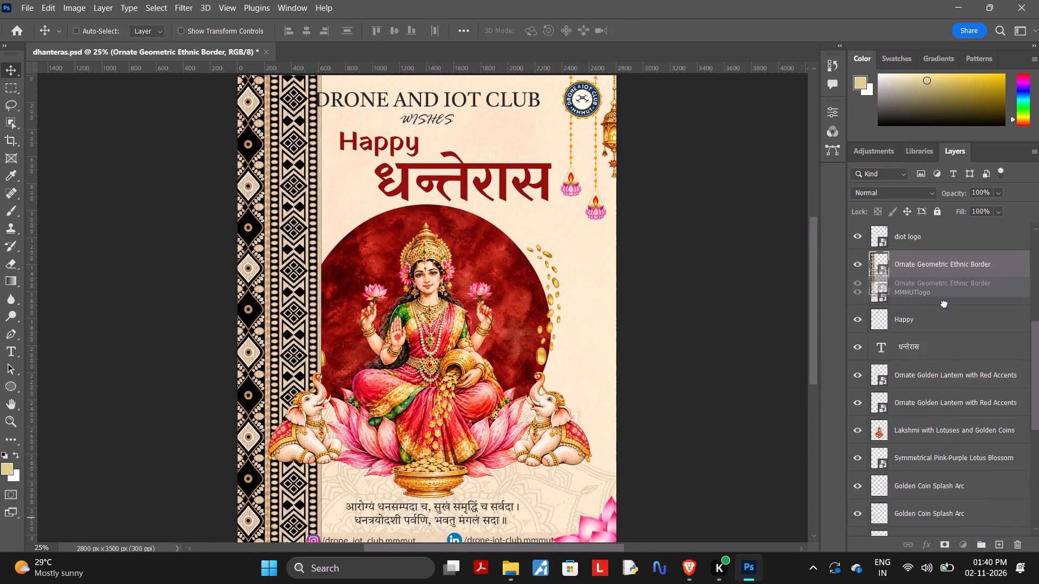
{"action": "left_click_drag", "start_coordinate": [944, 304], "coordinate": [929, 499]}
{"action": "scroll", "coordinate": [929, 499], "scroll_direction": "down", "scroll_amount": 1}
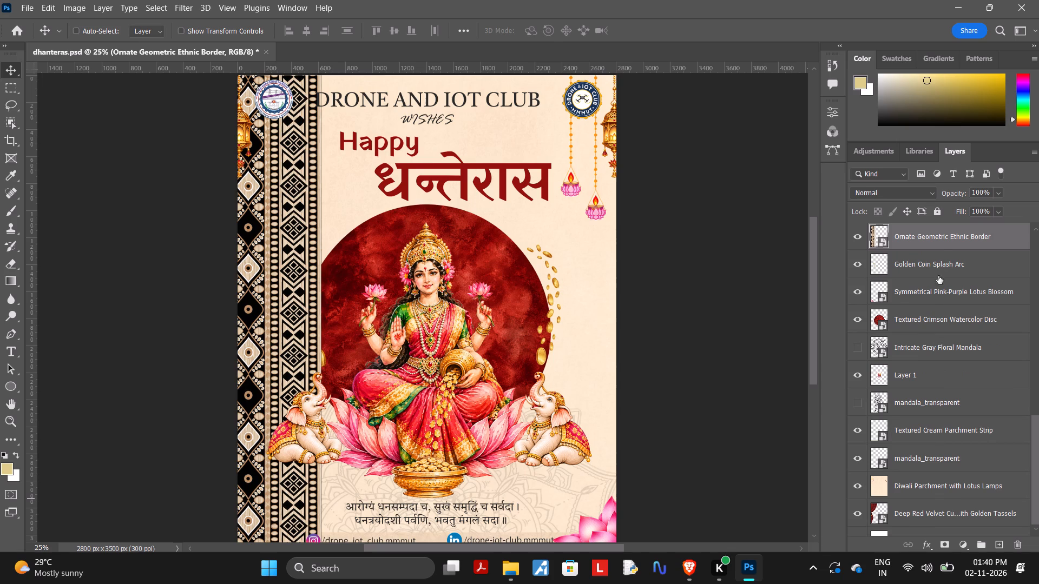
{"action": "scroll", "coordinate": [937, 233], "scroll_direction": "up", "scroll_amount": 1}
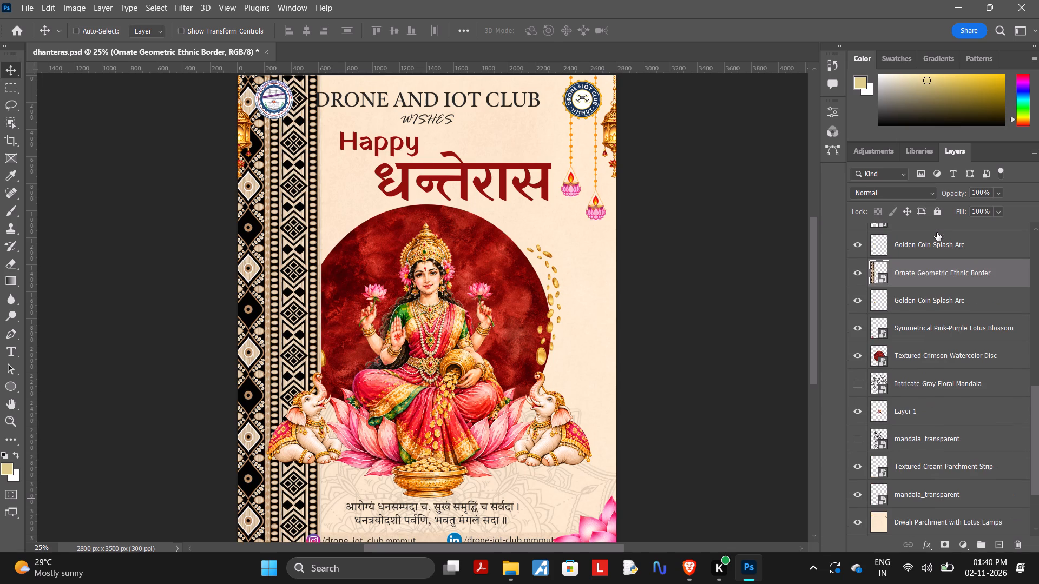
{"action": "left_click_drag", "start_coordinate": [929, 322], "coordinate": [929, 487]}
{"action": "scroll", "coordinate": [929, 487], "scroll_direction": "down", "scroll_amount": 1}
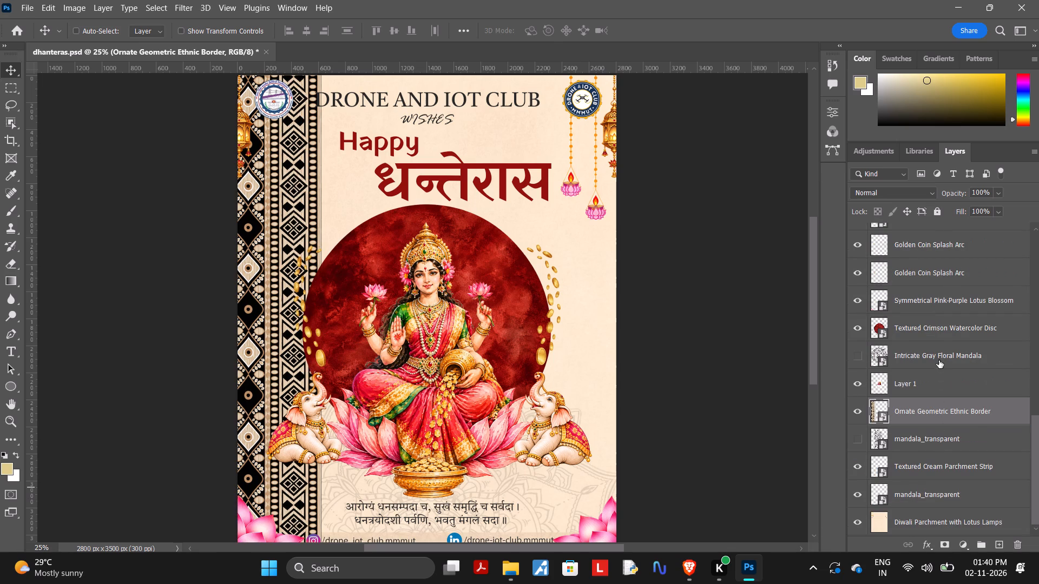
{"action": "left_click_drag", "start_coordinate": [939, 360], "coordinate": [929, 442]}
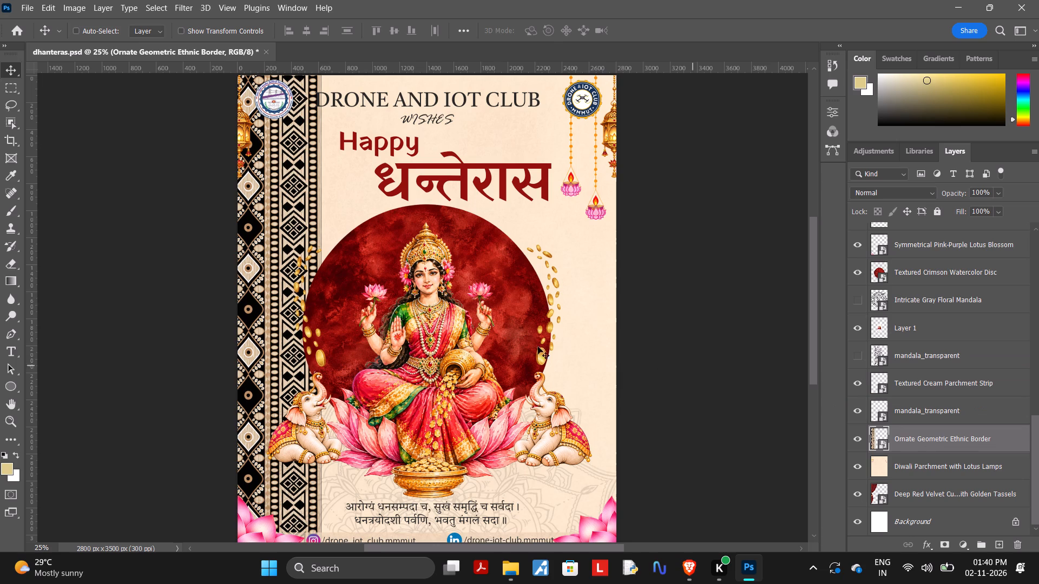
Shift the geometric border strip slightly to the right so its outer edge sits inside the poster's left edge.
{"action": "scroll", "coordinate": [68, 321], "scroll_direction": "up", "scroll_amount": 1}
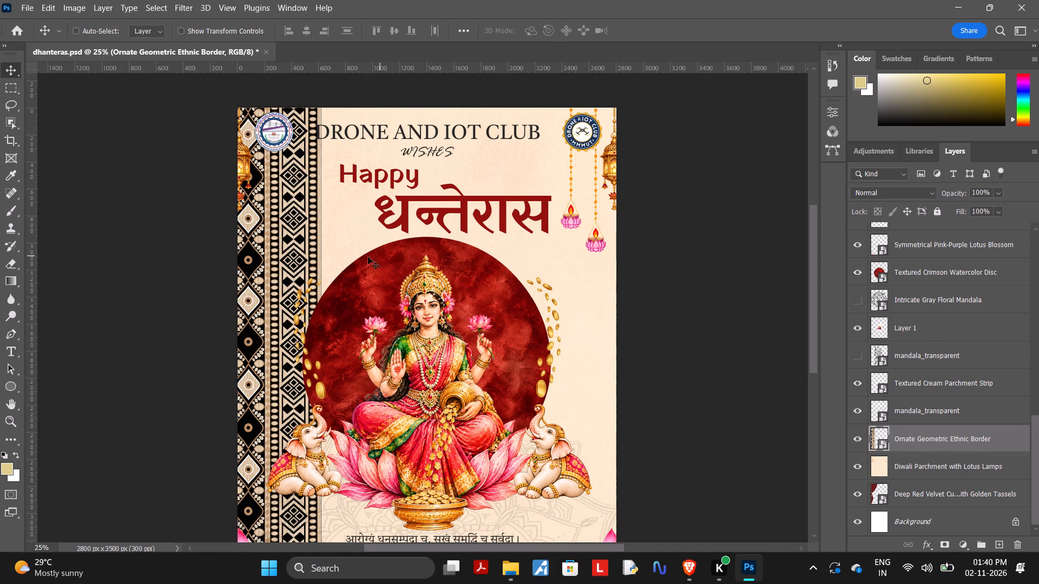
{"action": "scroll", "coordinate": [718, 347], "scroll_direction": "up", "scroll_amount": 1}
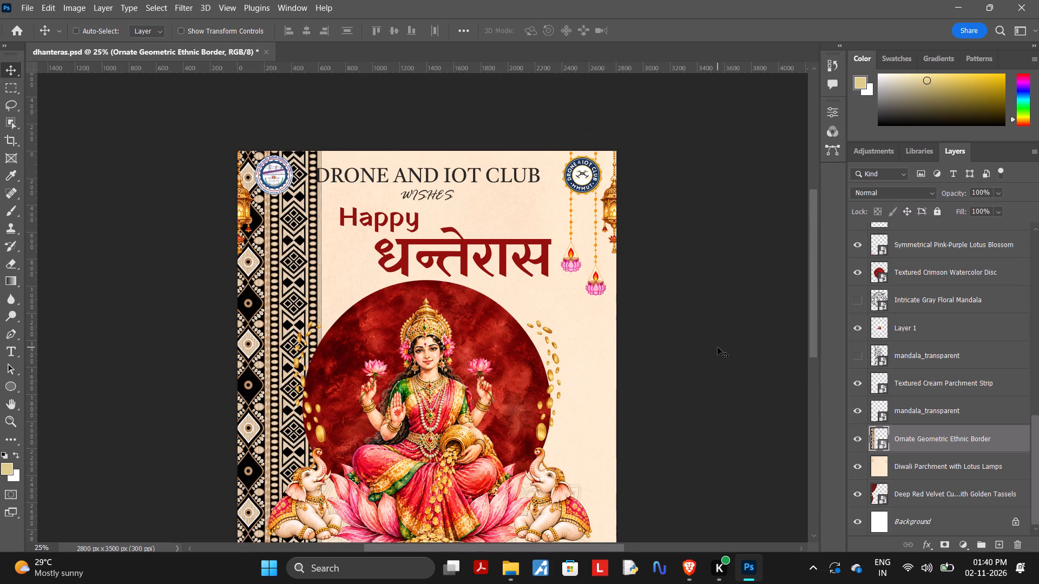
{"action": "scroll", "coordinate": [718, 347], "scroll_direction": "down", "scroll_amount": 1}
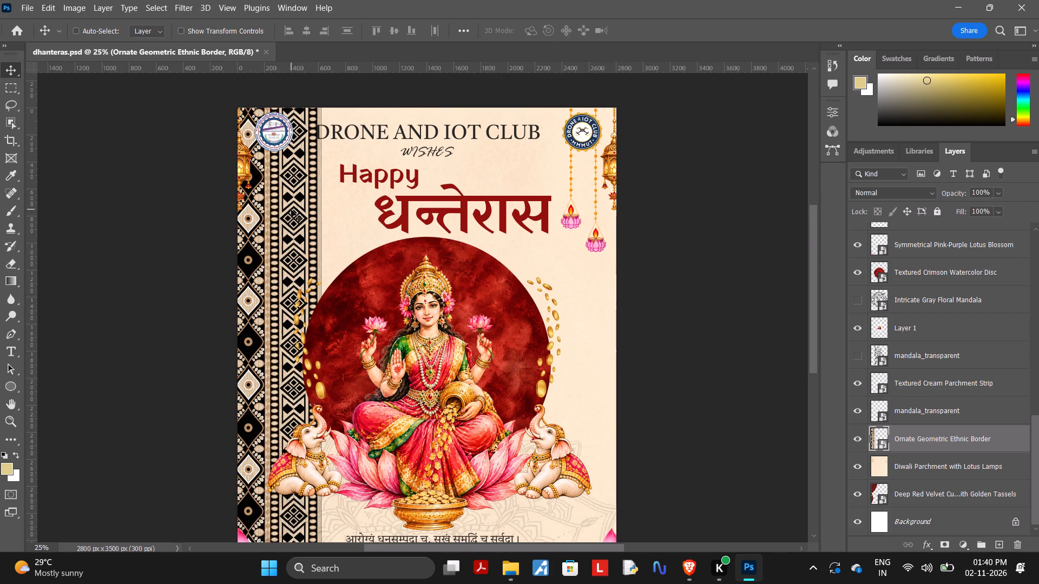
{"action": "left_click_drag", "start_coordinate": [291, 210], "coordinate": [303, 230]}
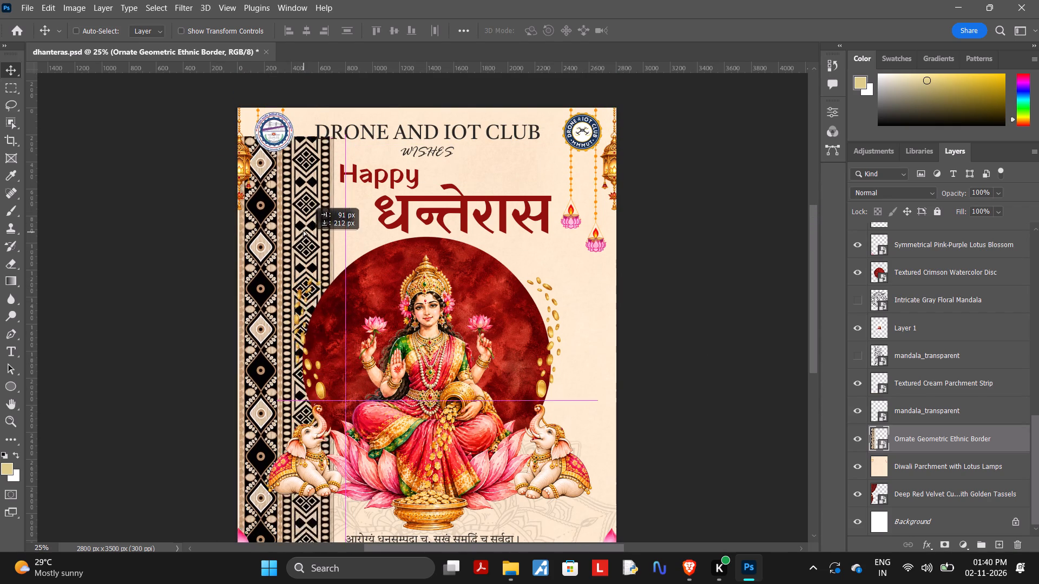
{"action": "left_click_drag", "start_coordinate": [303, 230], "coordinate": [298, 209]}
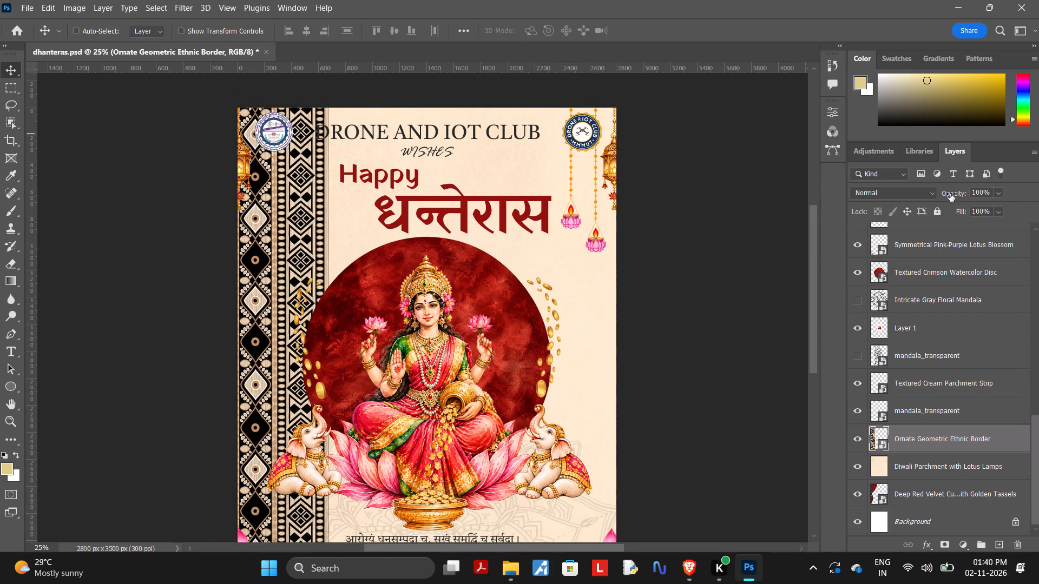
Lower the Ornate Geometric Ethnic Border layer's opacity to 17% and check it against the whole poster.
{"action": "left_click", "coordinate": [995, 193]}
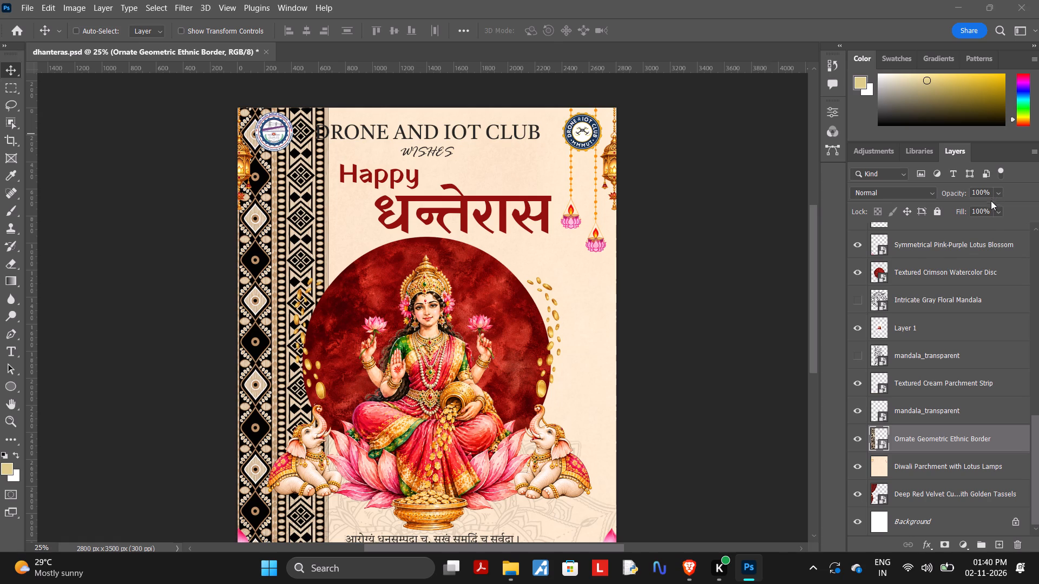
{"action": "left_click_drag", "start_coordinate": [991, 210], "coordinate": [952, 216]}
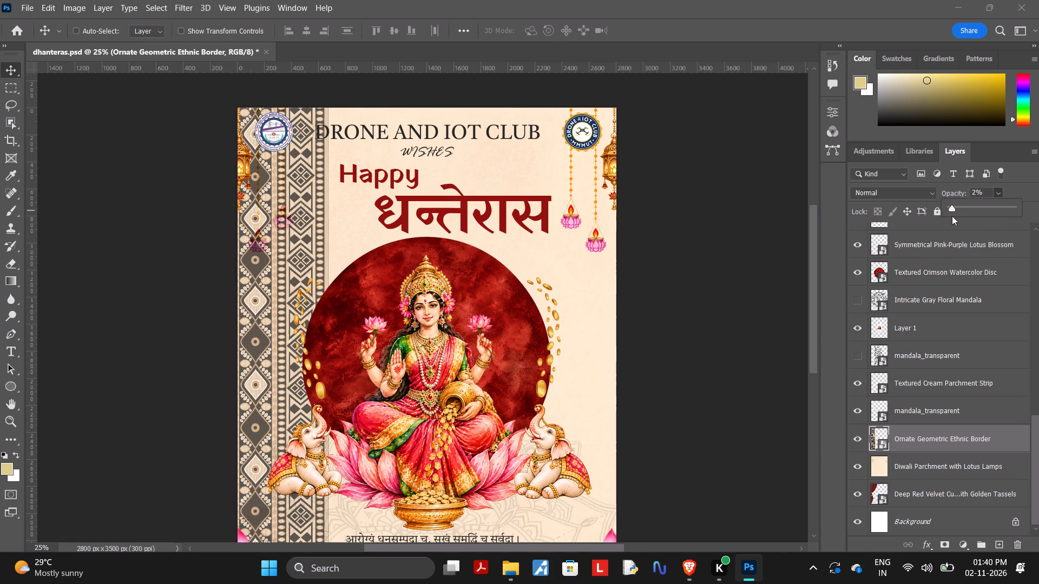
{"action": "left_click_drag", "start_coordinate": [952, 216], "coordinate": [959, 214]}
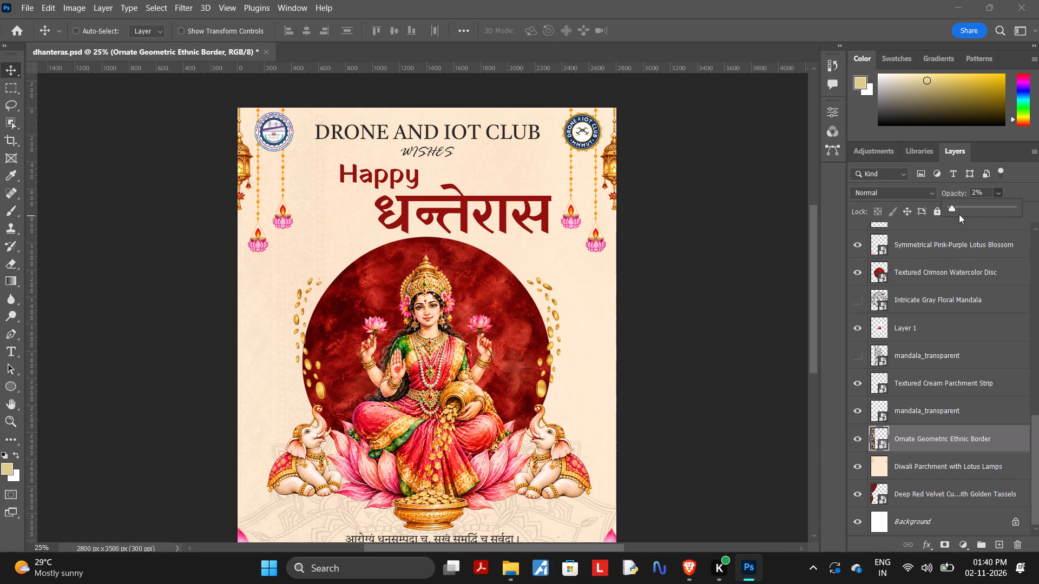
{"action": "left_click_drag", "start_coordinate": [959, 214], "coordinate": [959, 214]}
{"action": "left_click_drag", "start_coordinate": [957, 207], "coordinate": [962, 210]}
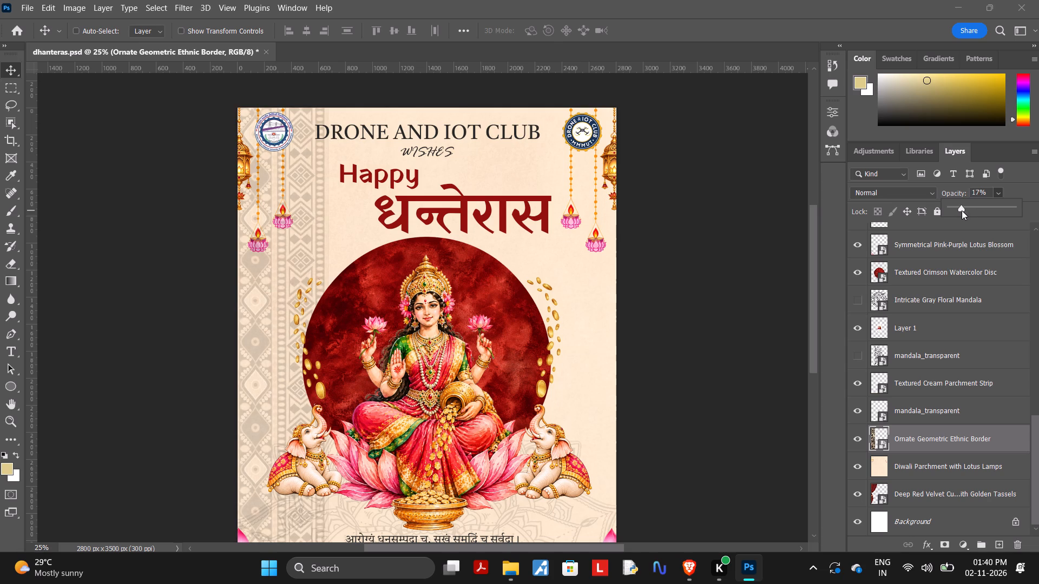
{"action": "scroll", "coordinate": [774, 345], "scroll_direction": "down", "scroll_amount": 1}
{"action": "scroll", "coordinate": [774, 345], "scroll_direction": "up", "scroll_amount": 1}
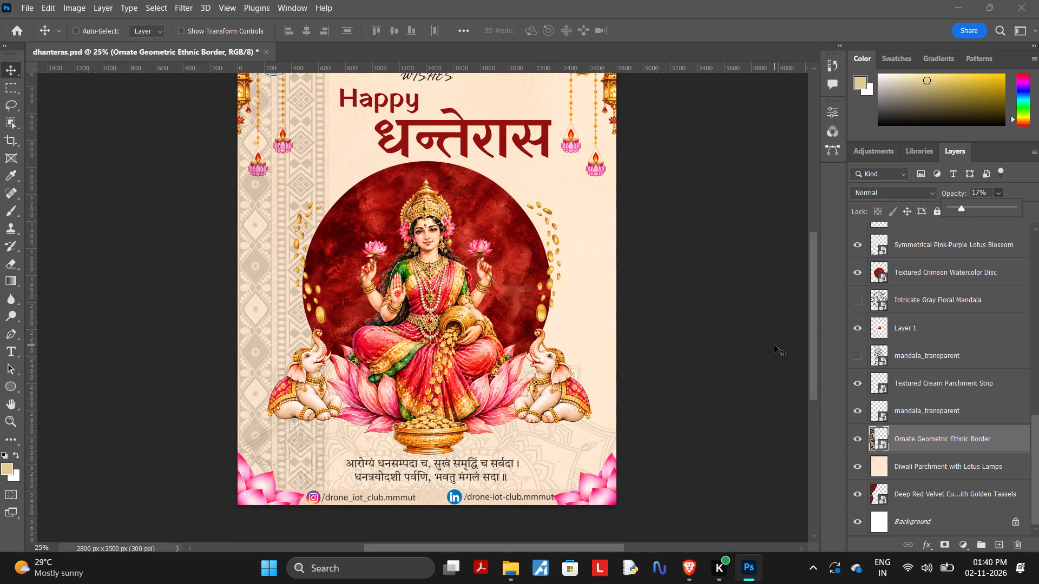
{"action": "scroll", "coordinate": [774, 345], "scroll_direction": "up", "scroll_amount": 1}
{"action": "scroll", "coordinate": [817, 319], "scroll_direction": "up", "scroll_amount": 1}
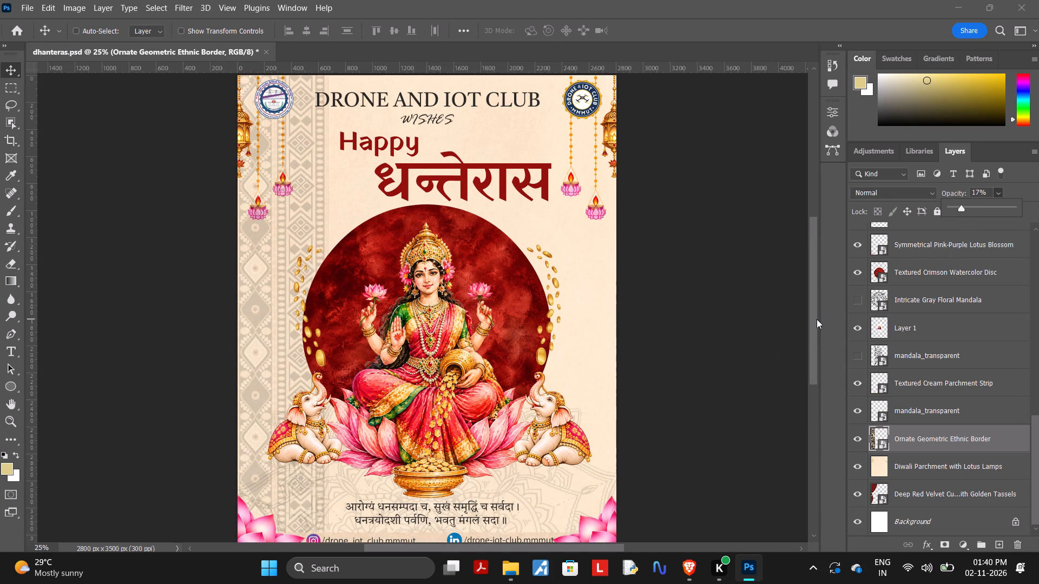
Delete the Ornate Geometric Ethnic Border layer from the poster.
{"action": "scroll", "coordinate": [712, 350], "scroll_direction": "up", "scroll_amount": 2}
{"action": "scroll", "coordinate": [712, 350], "scroll_direction": "down", "scroll_amount": 1}
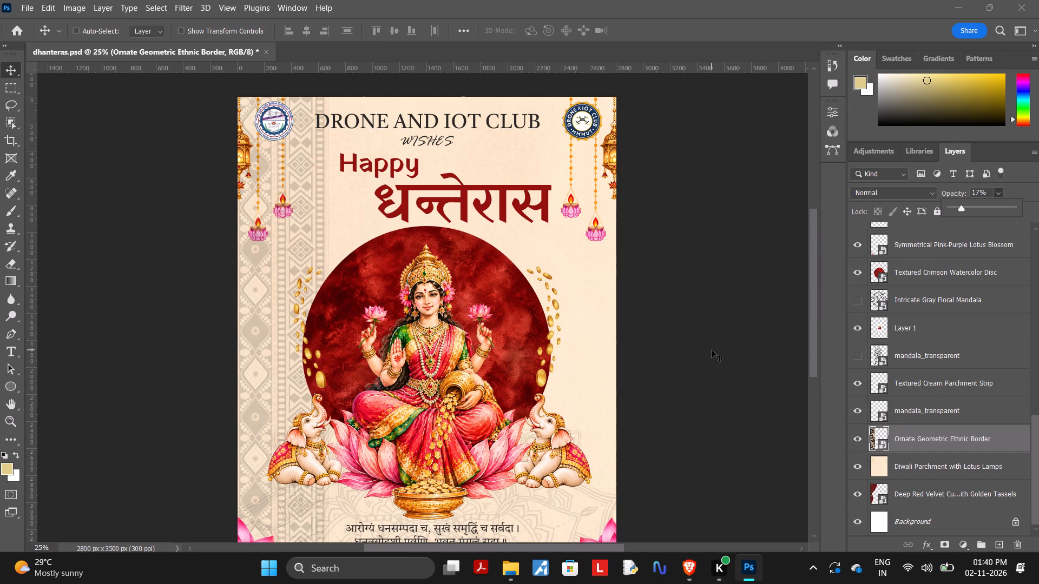
{"action": "right_click", "coordinate": [912, 447]}
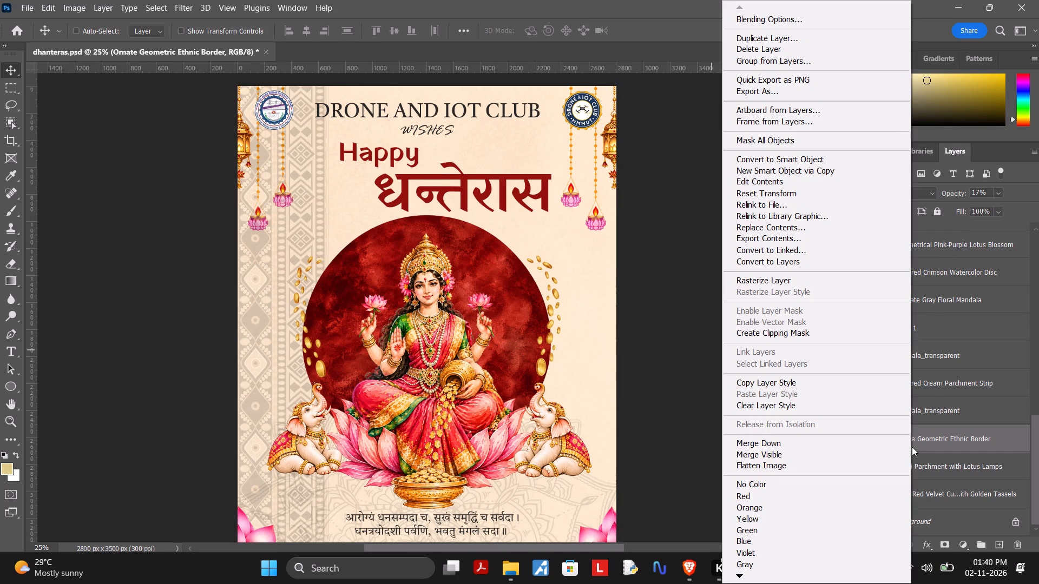
{"action": "left_click", "coordinate": [643, 309]}
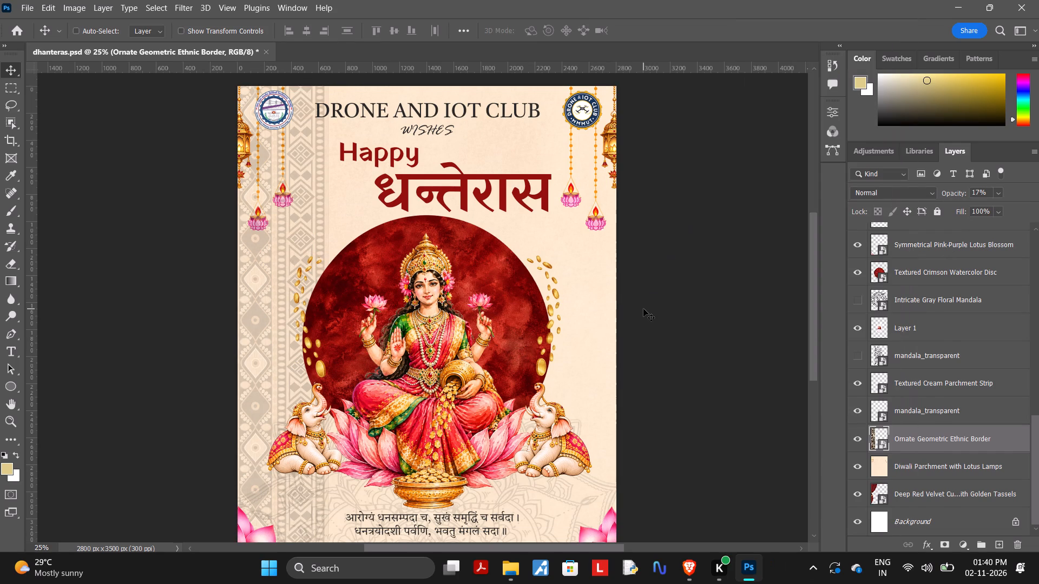
{"action": "key", "text": "Delete"}
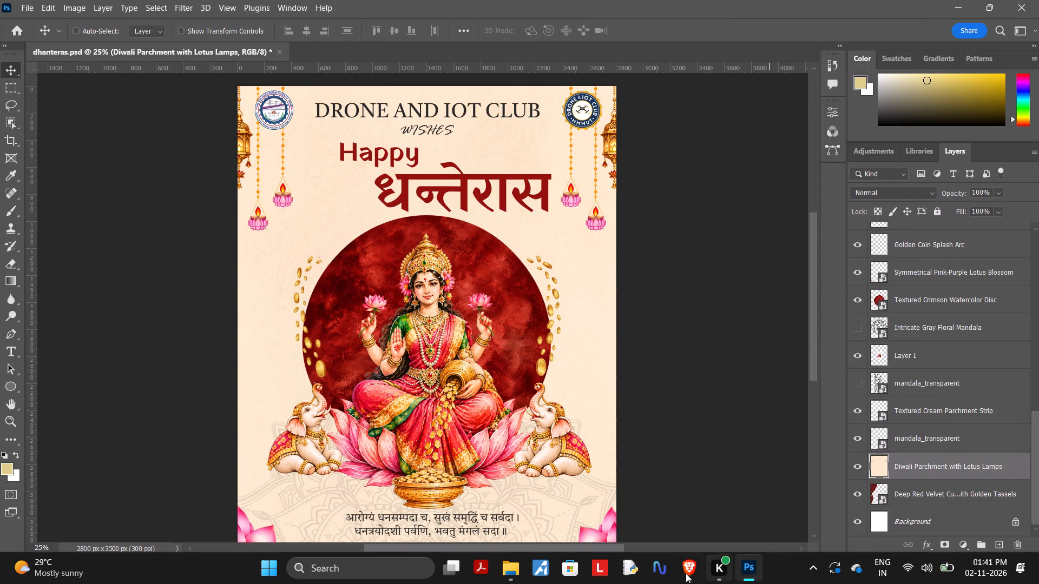
Switch to Pinterest in the Brave browser, go back to the "mandala art background" search results and browse them for another background decoration.
{"action": "left_click", "coordinate": [682, 574]}
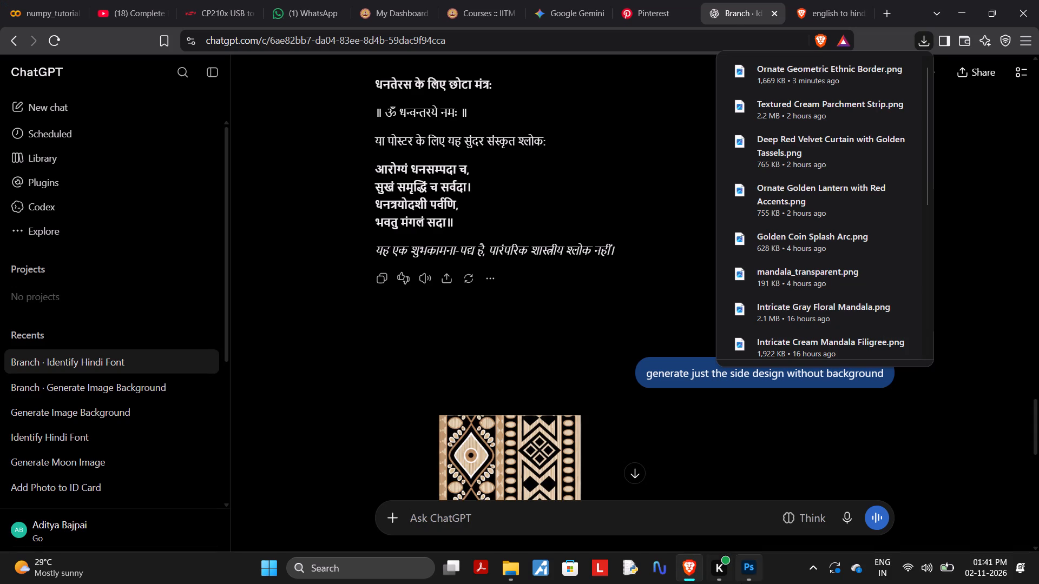
{"action": "left_click", "coordinate": [670, 13]}
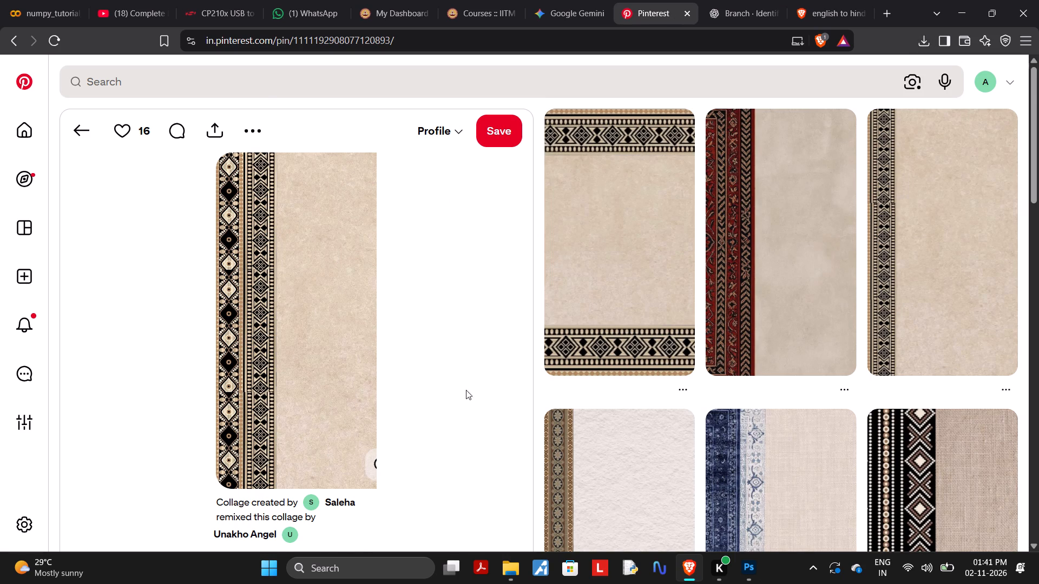
{"action": "scroll", "coordinate": [473, 419], "scroll_direction": "down", "scroll_amount": 1}
{"action": "left_click", "coordinate": [69, 130]}
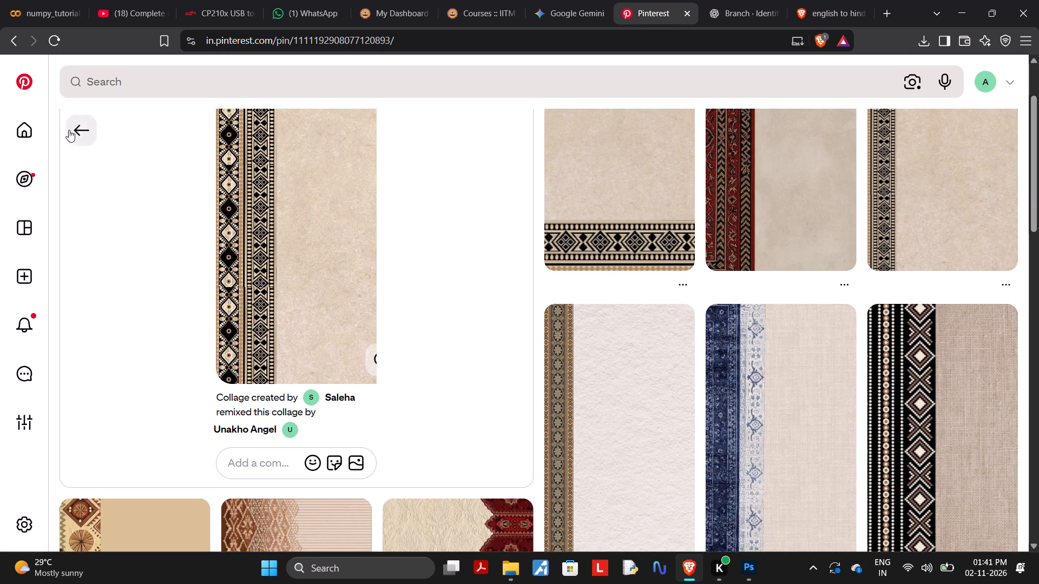
{"action": "scroll", "coordinate": [181, 198], "scroll_direction": "up", "scroll_amount": 6}
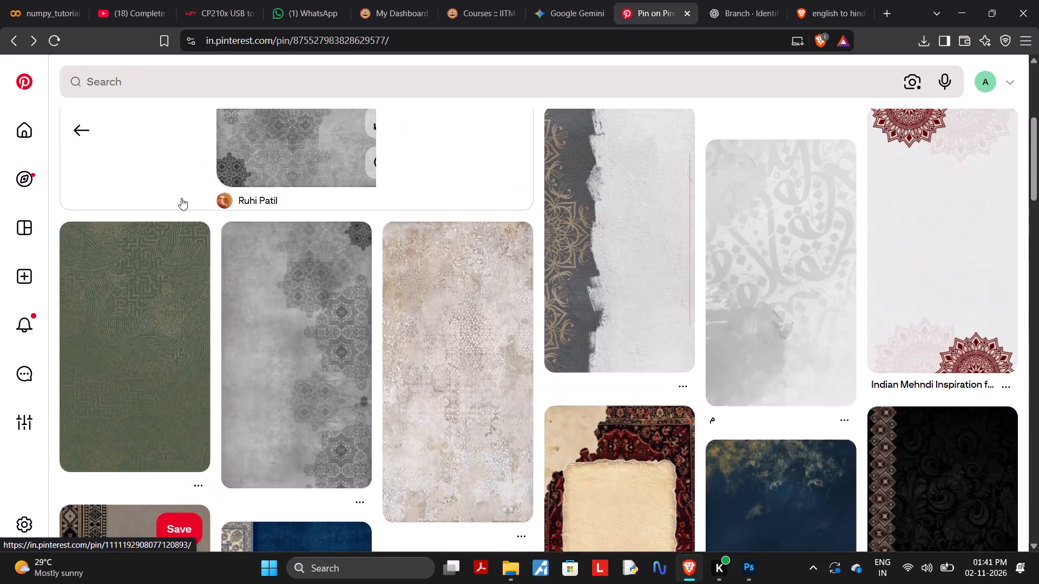
{"action": "scroll", "coordinate": [181, 198], "scroll_direction": "up", "scroll_amount": 9}
{"action": "left_click", "coordinate": [74, 133]}
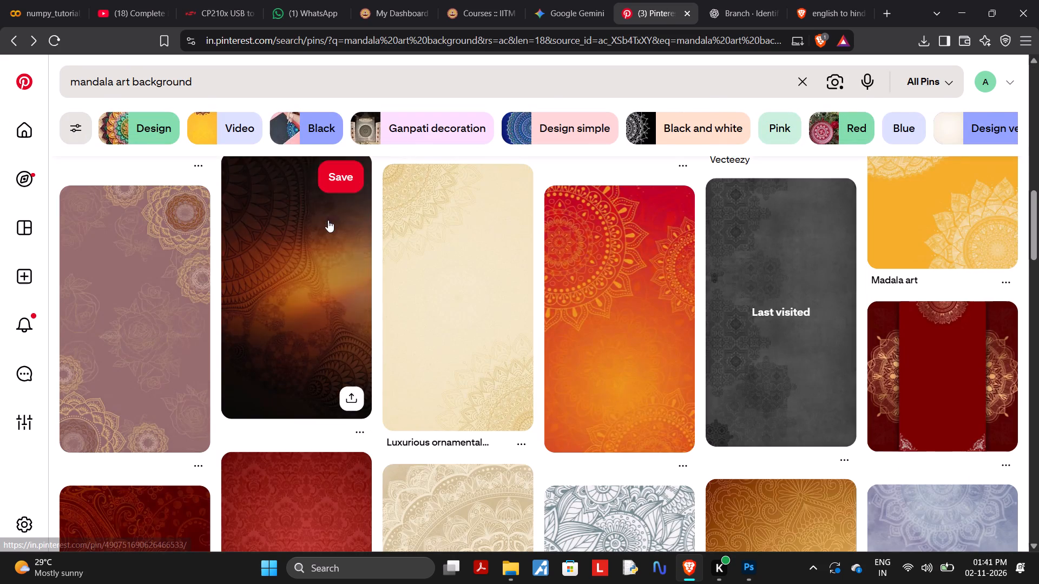
{"action": "scroll", "coordinate": [328, 220], "scroll_direction": "up", "scroll_amount": 13}
{"action": "scroll", "coordinate": [328, 220], "scroll_direction": "down", "scroll_amount": 9}
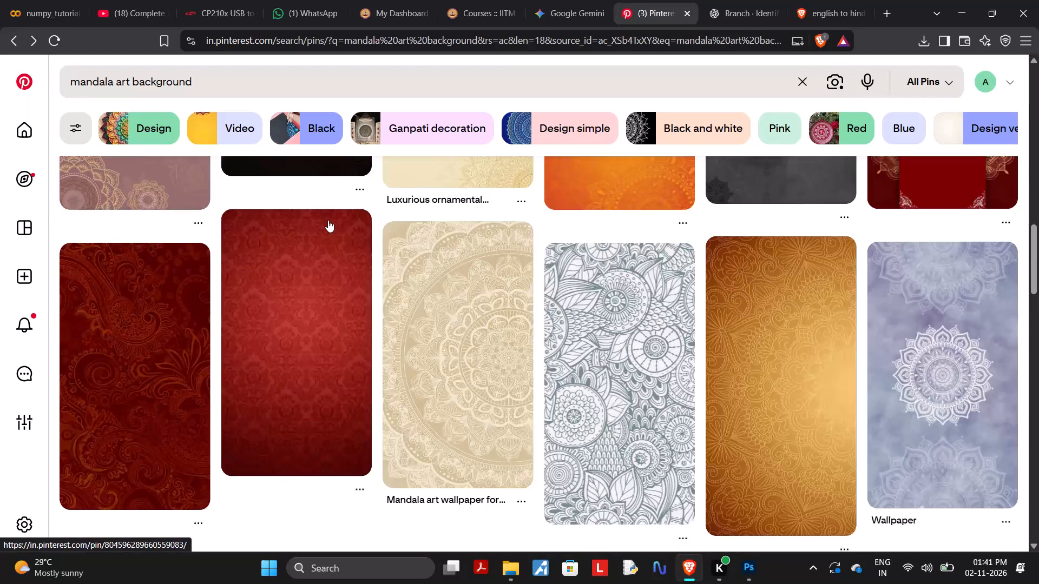
{"action": "scroll", "coordinate": [328, 220], "scroll_direction": "down", "scroll_amount": 8}
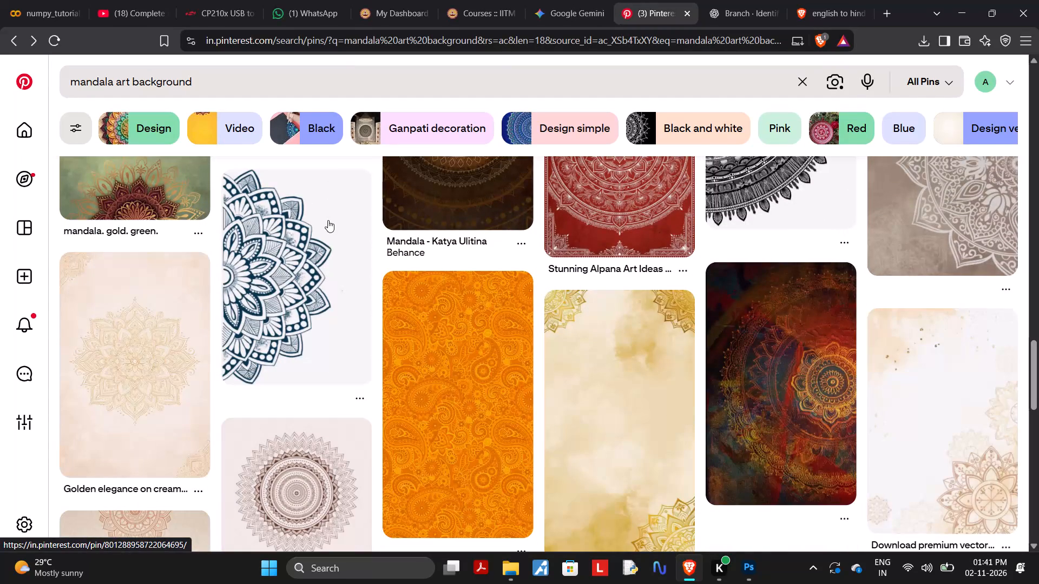
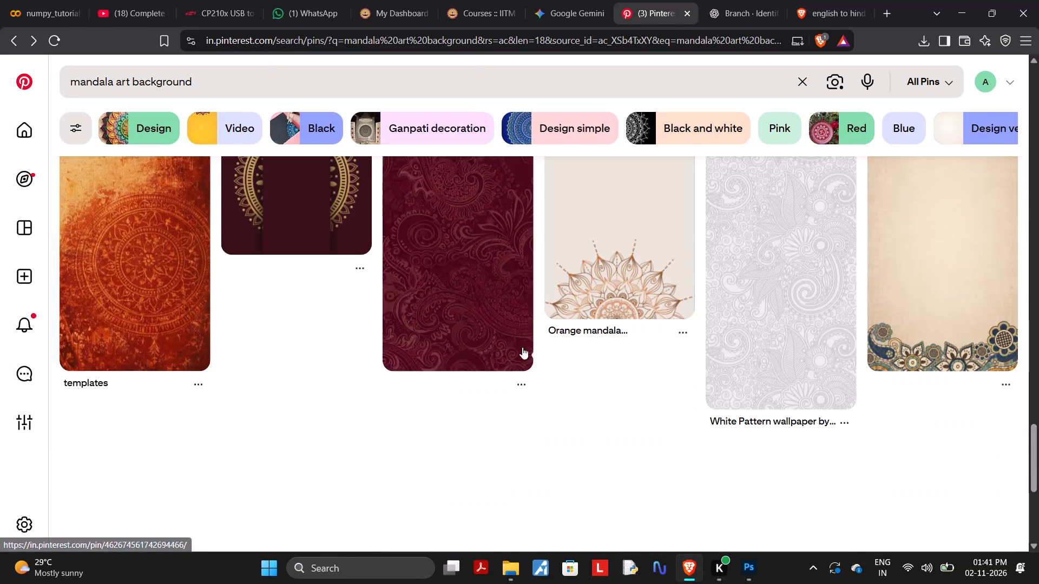
{"action": "scroll", "coordinate": [522, 347], "scroll_direction": "up", "scroll_amount": 2}
{"action": "scroll", "coordinate": [522, 347], "scroll_direction": "down", "scroll_amount": 1}
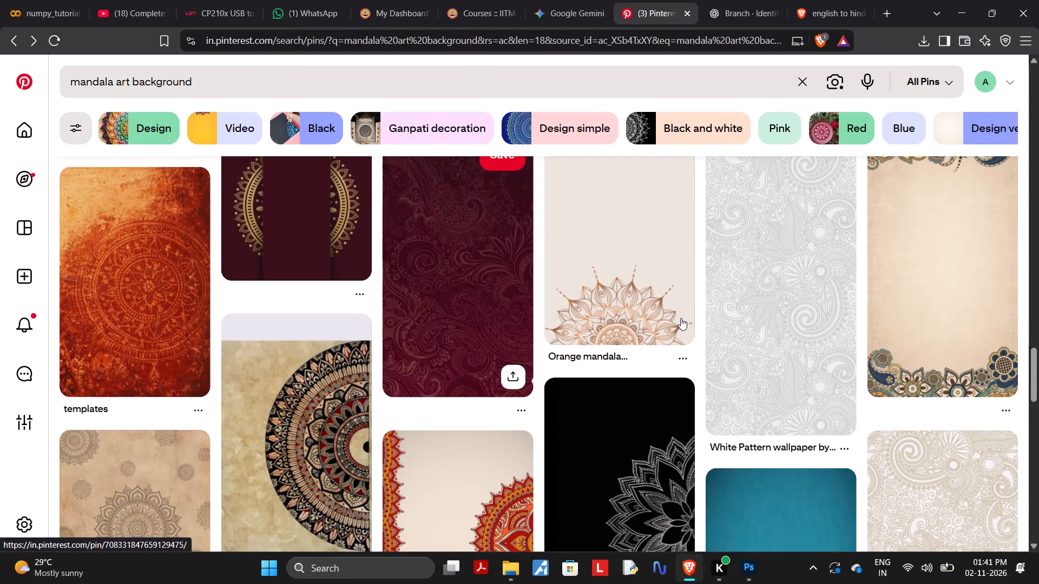
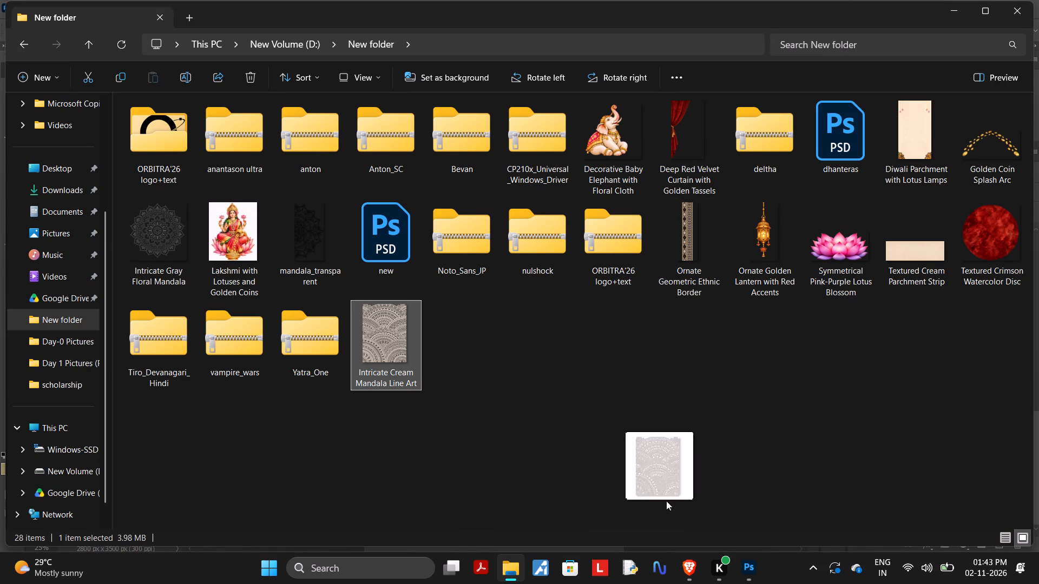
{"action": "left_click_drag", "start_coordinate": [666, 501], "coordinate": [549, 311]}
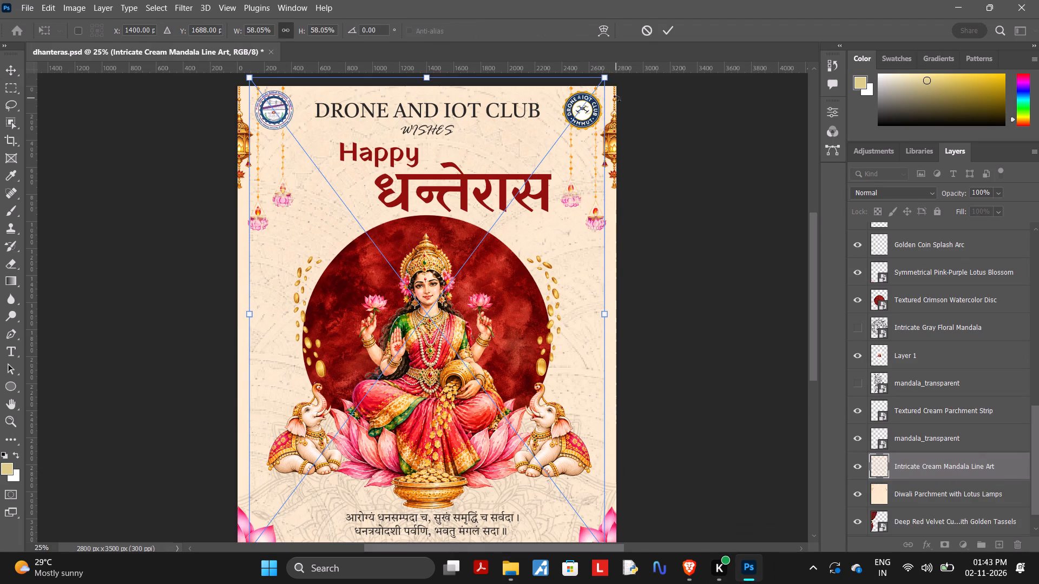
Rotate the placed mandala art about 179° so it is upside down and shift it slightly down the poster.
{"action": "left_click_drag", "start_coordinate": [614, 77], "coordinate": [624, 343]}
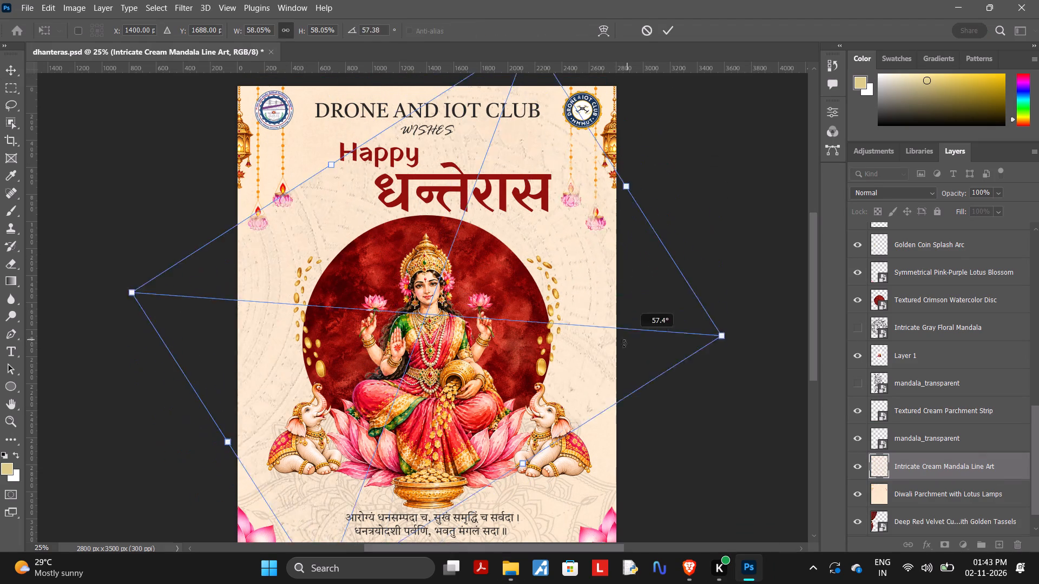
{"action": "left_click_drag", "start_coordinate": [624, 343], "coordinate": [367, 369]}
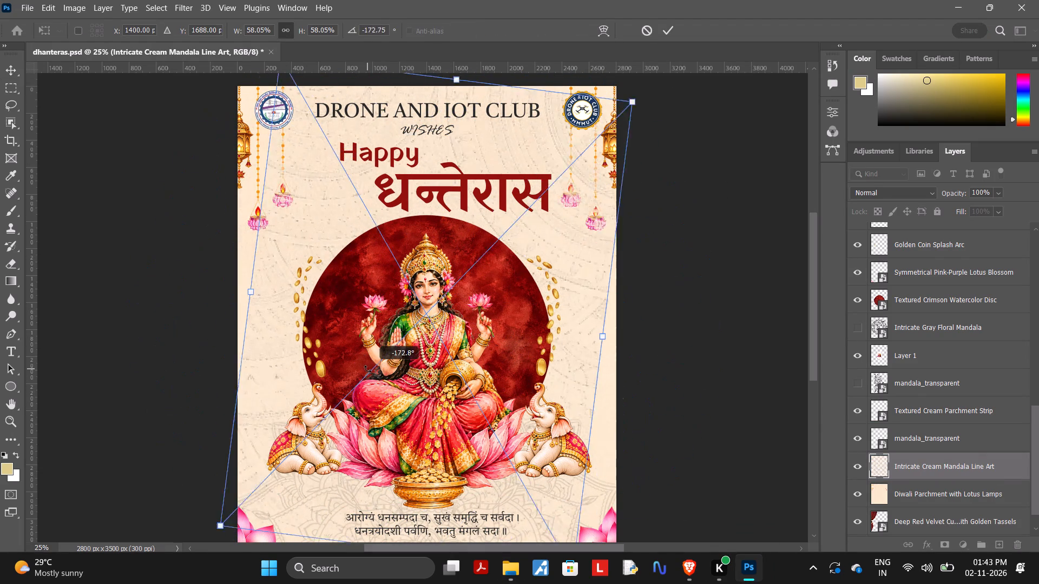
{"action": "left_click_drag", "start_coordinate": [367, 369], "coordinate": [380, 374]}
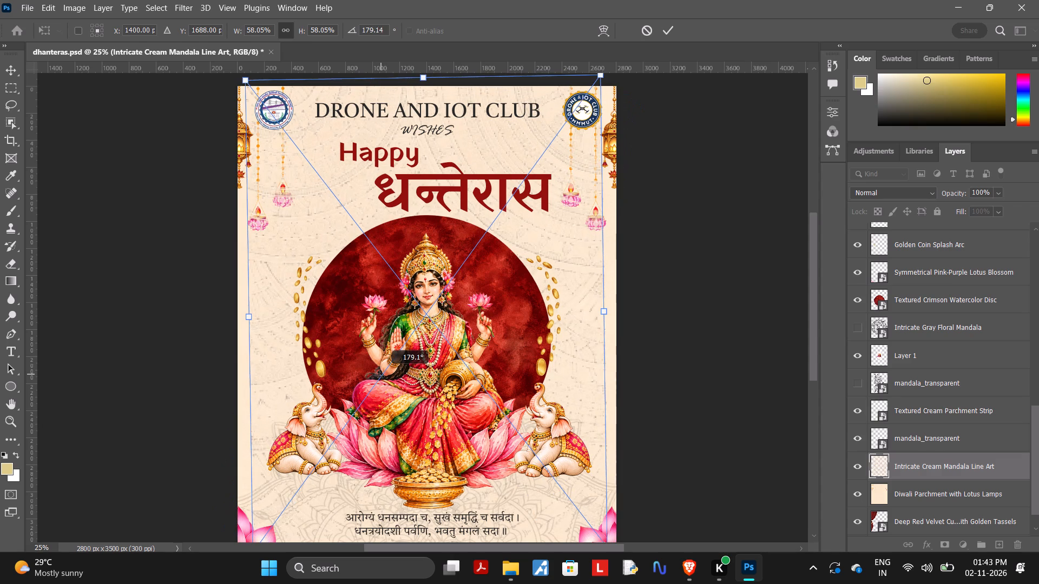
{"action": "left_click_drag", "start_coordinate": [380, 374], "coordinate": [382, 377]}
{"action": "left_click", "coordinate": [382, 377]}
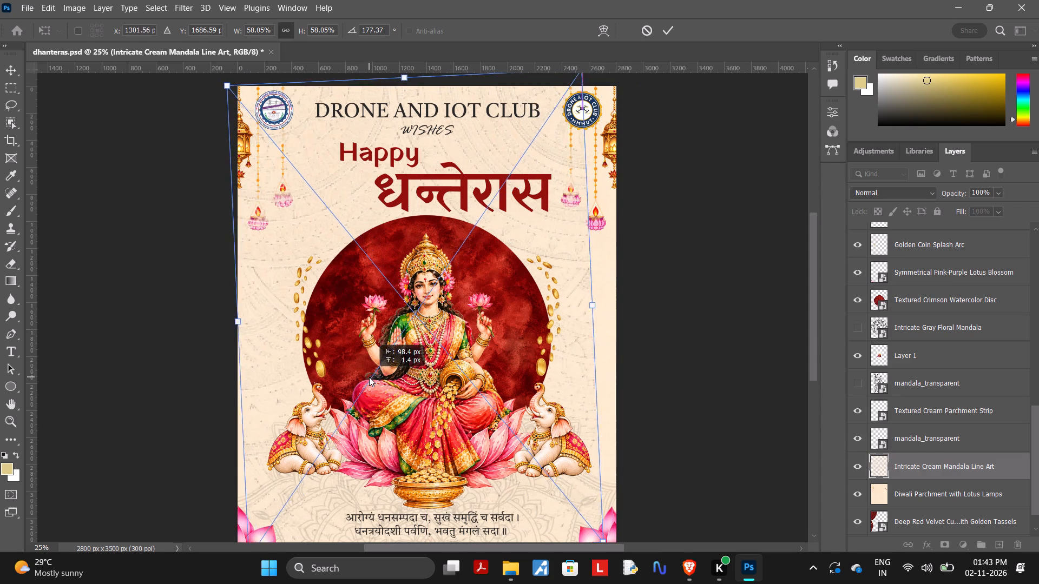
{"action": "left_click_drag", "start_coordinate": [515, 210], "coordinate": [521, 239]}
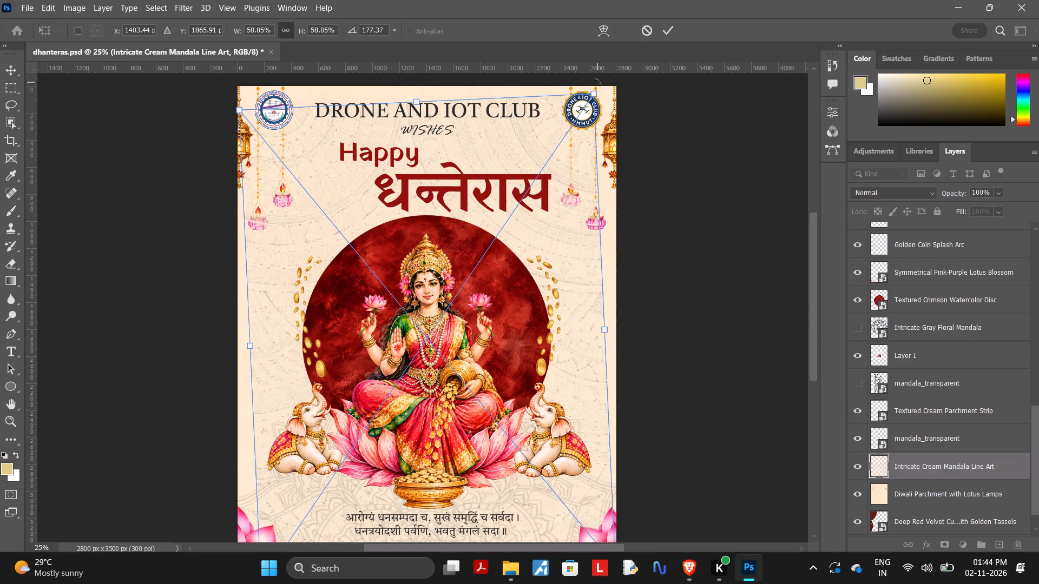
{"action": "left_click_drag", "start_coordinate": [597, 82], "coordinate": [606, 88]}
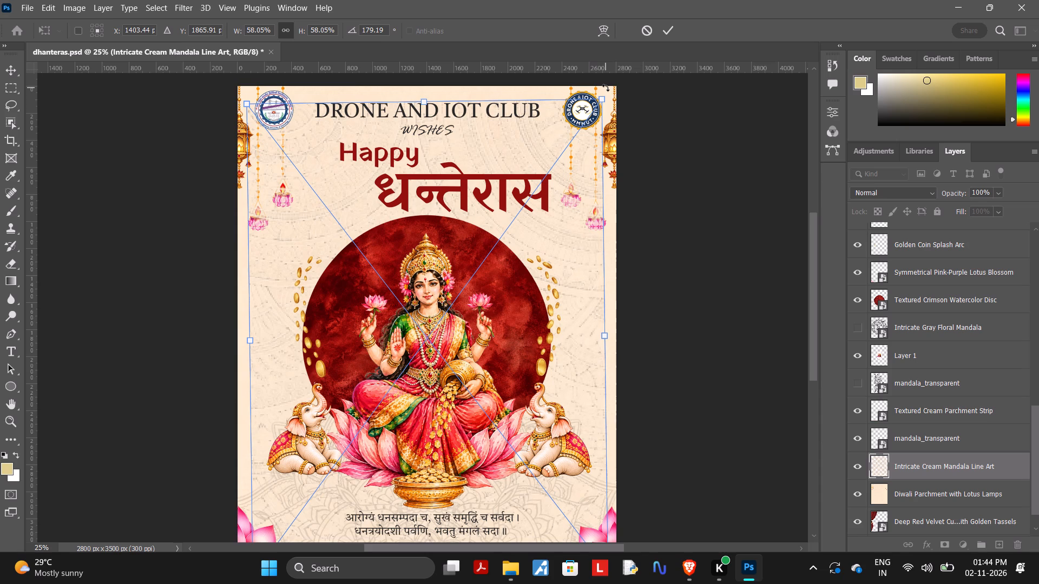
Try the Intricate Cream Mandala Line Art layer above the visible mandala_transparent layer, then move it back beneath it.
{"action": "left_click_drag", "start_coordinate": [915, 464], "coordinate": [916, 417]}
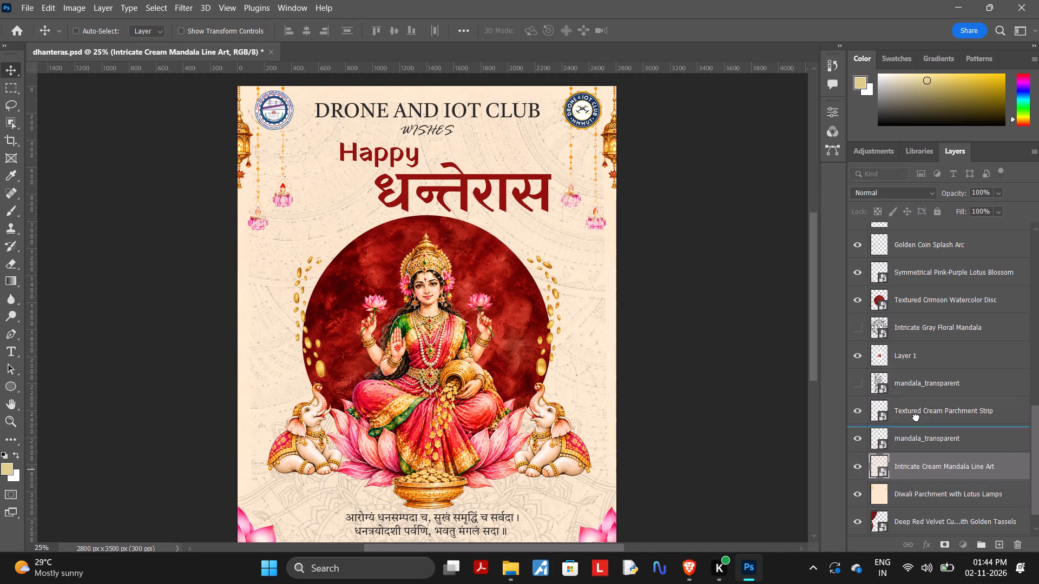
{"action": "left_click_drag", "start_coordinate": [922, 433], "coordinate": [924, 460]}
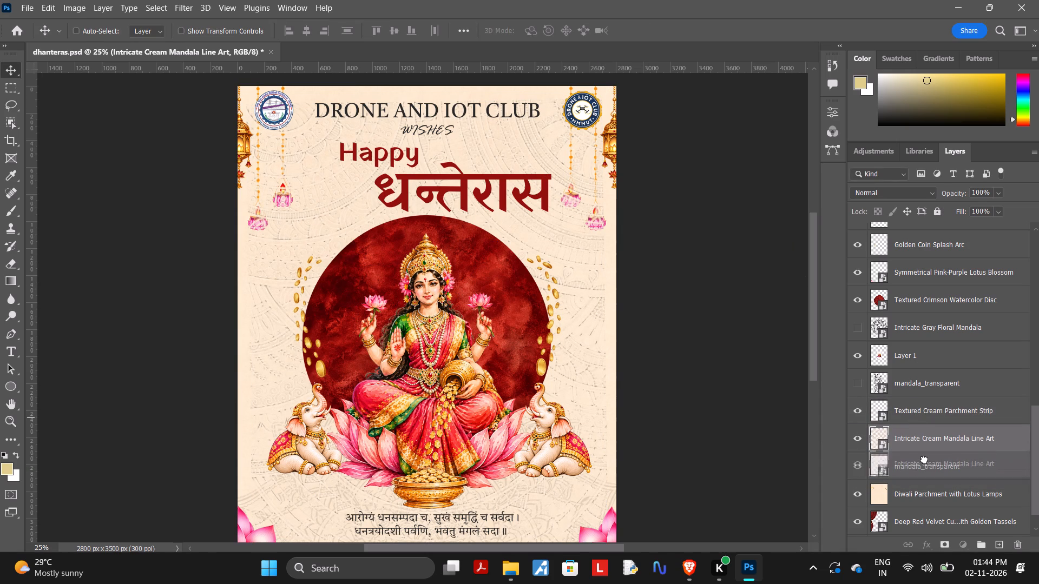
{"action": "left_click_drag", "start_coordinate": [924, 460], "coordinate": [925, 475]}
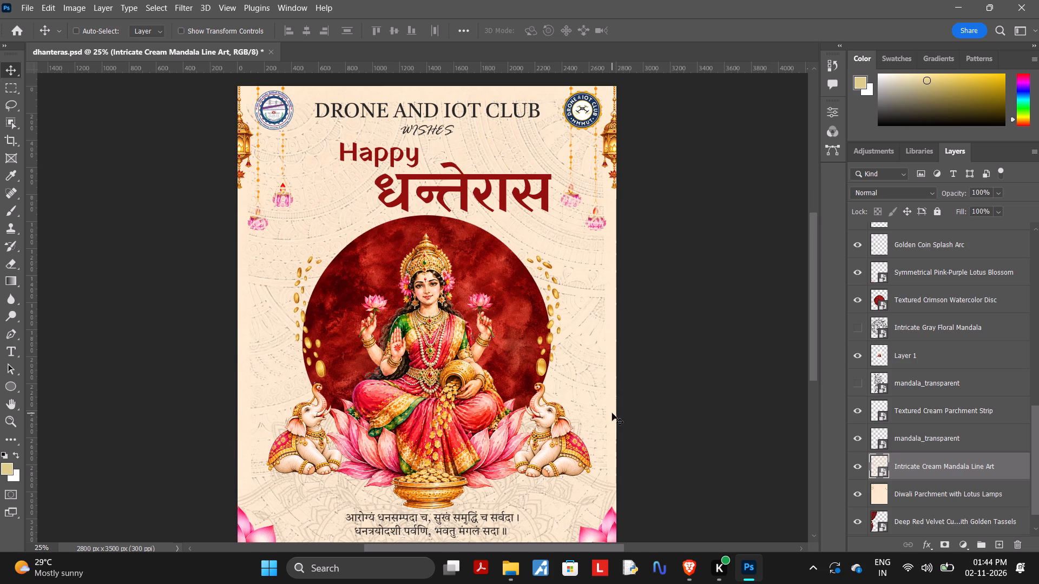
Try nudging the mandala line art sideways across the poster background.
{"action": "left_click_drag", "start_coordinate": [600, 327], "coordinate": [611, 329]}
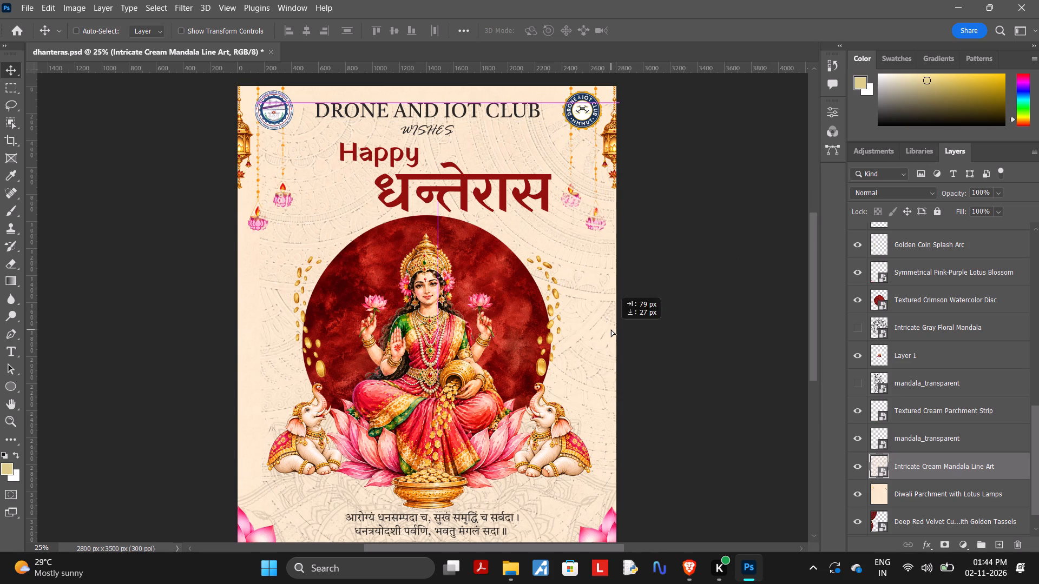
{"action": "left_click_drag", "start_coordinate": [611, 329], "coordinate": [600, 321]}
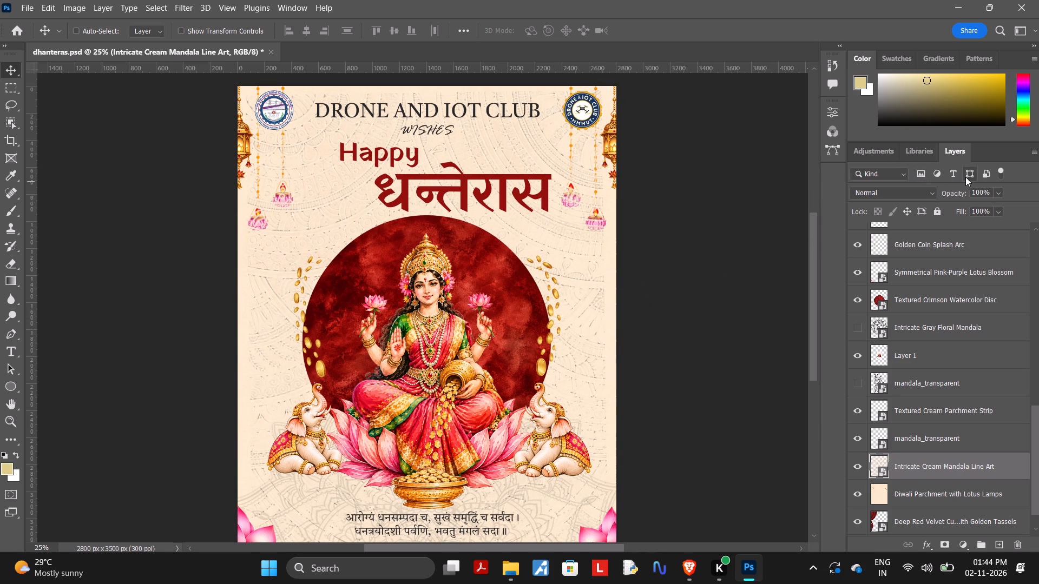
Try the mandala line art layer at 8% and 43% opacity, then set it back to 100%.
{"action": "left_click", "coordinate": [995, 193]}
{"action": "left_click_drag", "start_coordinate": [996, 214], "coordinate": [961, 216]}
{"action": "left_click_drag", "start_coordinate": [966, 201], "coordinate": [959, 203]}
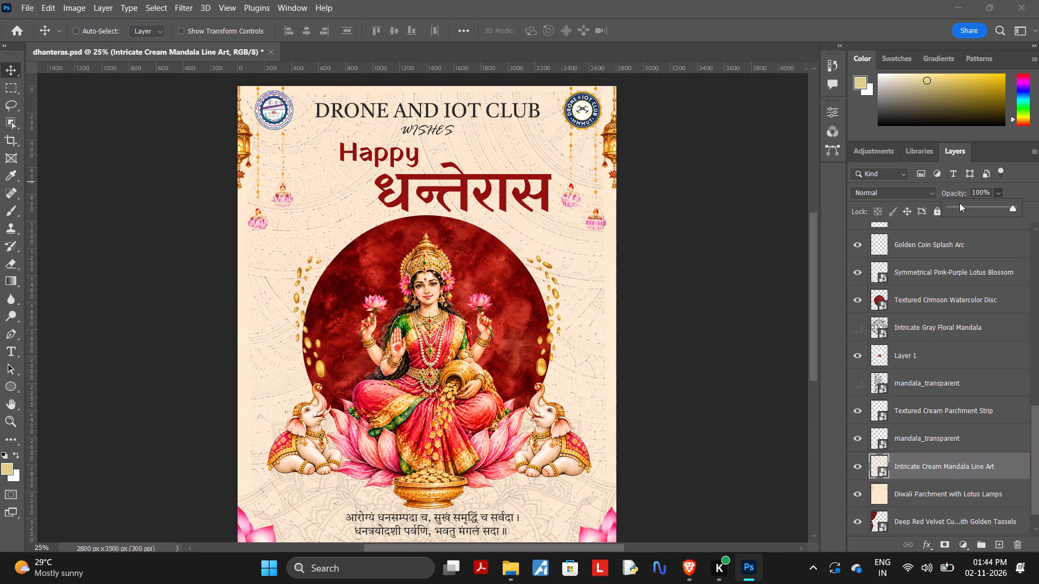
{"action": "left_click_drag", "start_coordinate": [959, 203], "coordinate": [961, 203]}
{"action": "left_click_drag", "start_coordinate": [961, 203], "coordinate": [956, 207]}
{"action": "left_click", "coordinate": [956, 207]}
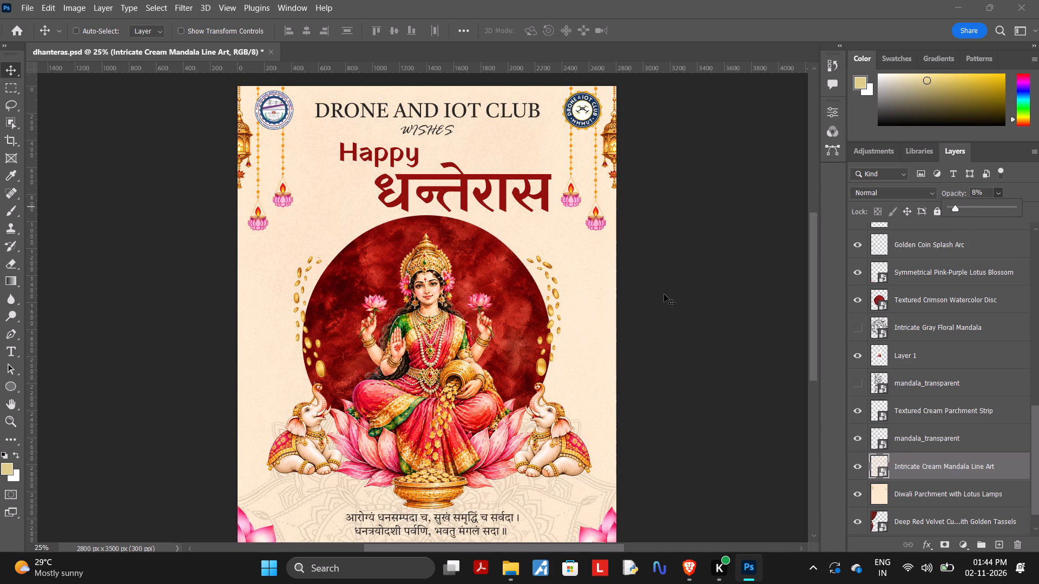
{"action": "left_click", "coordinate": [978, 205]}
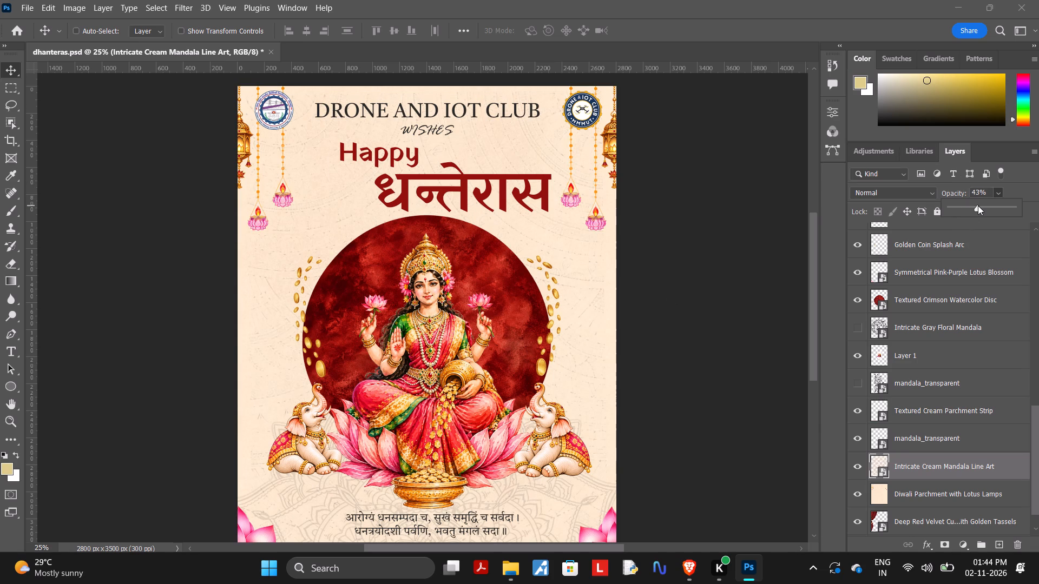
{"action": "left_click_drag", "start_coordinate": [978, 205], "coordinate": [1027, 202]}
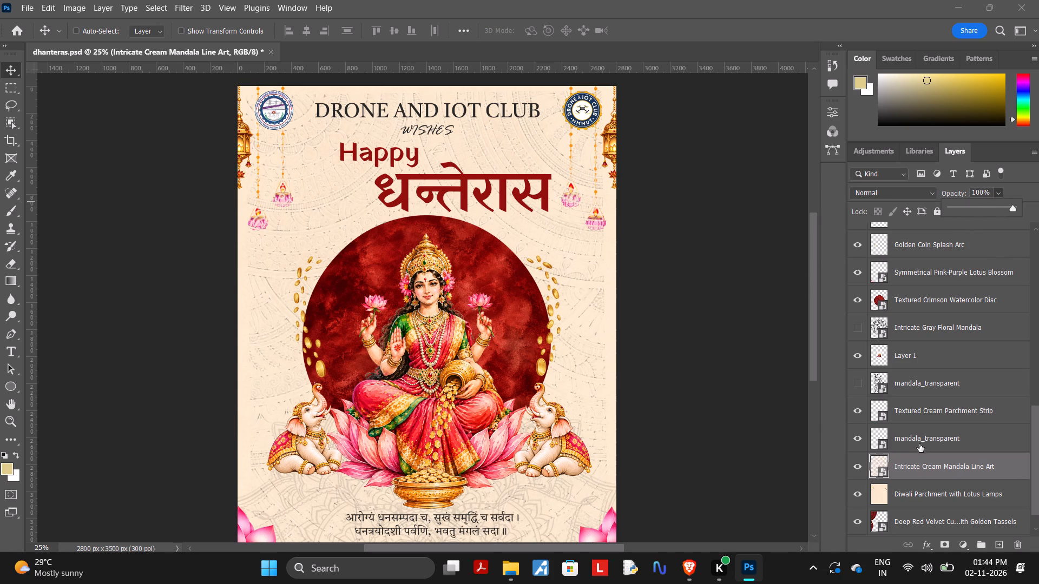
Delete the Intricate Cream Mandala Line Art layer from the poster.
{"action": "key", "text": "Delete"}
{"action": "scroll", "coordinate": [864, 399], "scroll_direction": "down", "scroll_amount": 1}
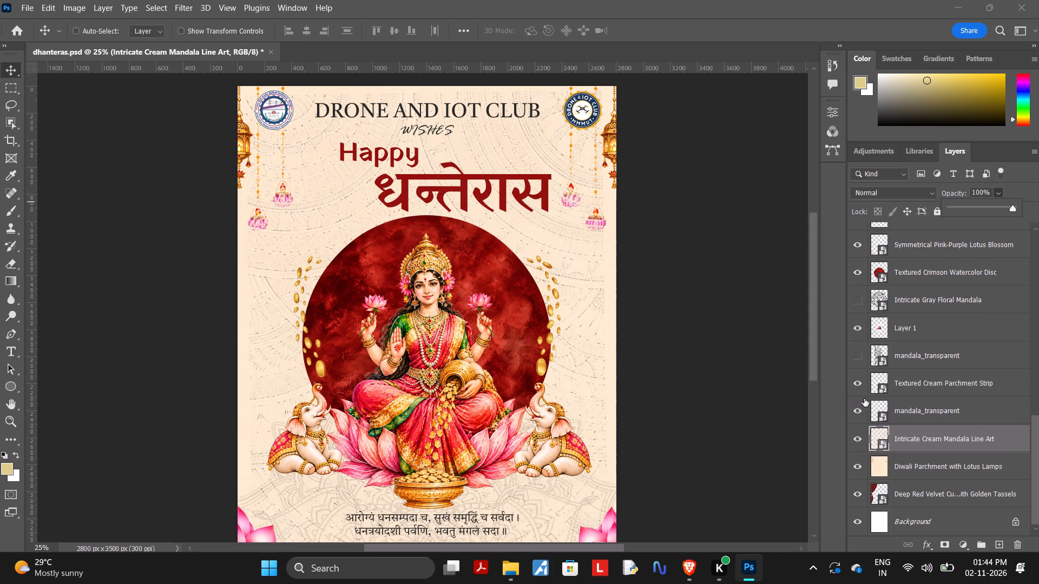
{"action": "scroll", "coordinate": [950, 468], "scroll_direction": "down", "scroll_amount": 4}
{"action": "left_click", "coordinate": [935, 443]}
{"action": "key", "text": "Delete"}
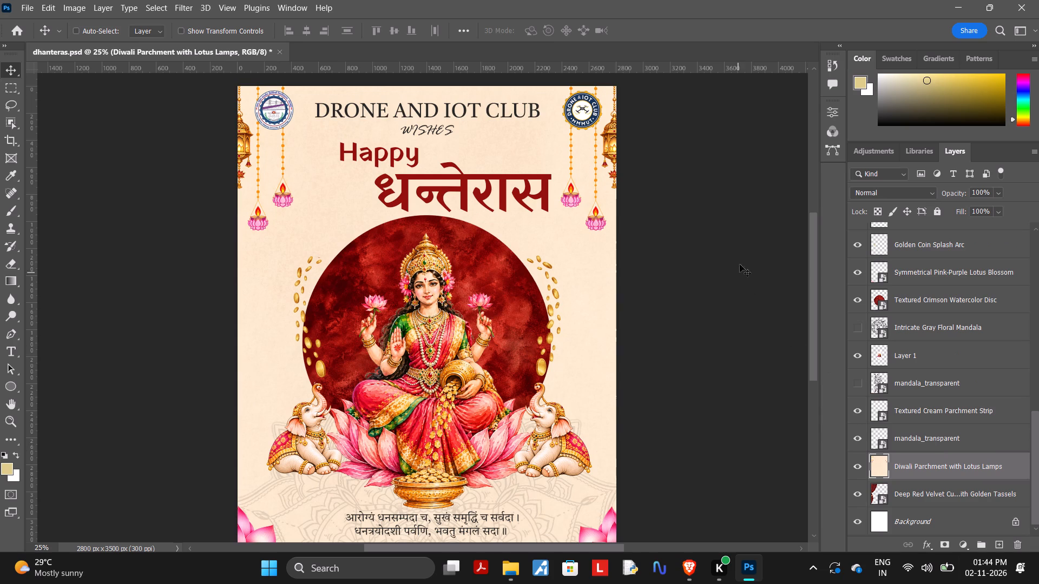